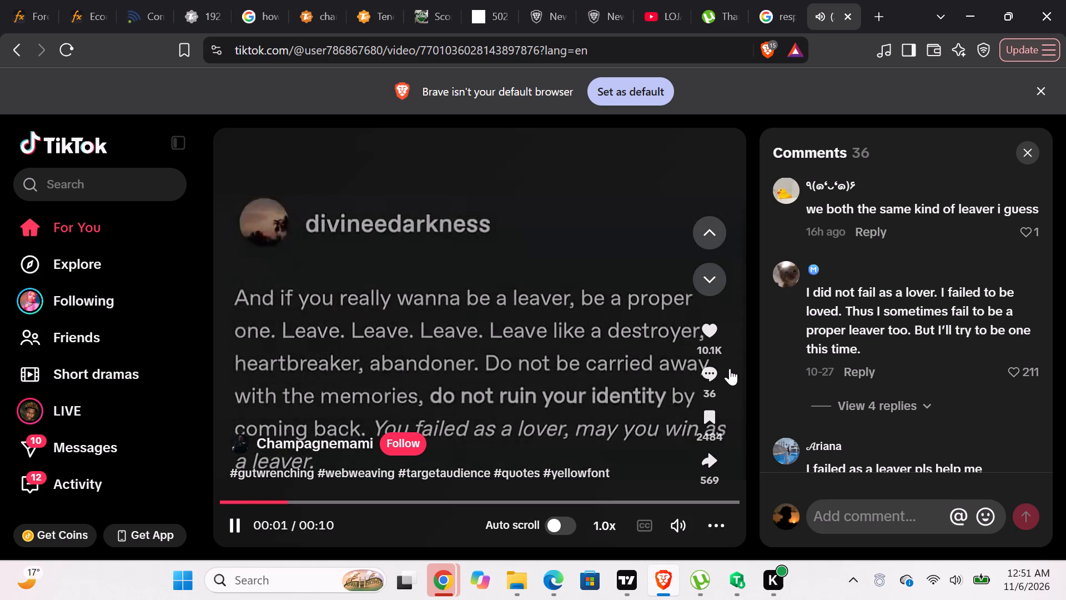
scroll(607, 381, down, 1)
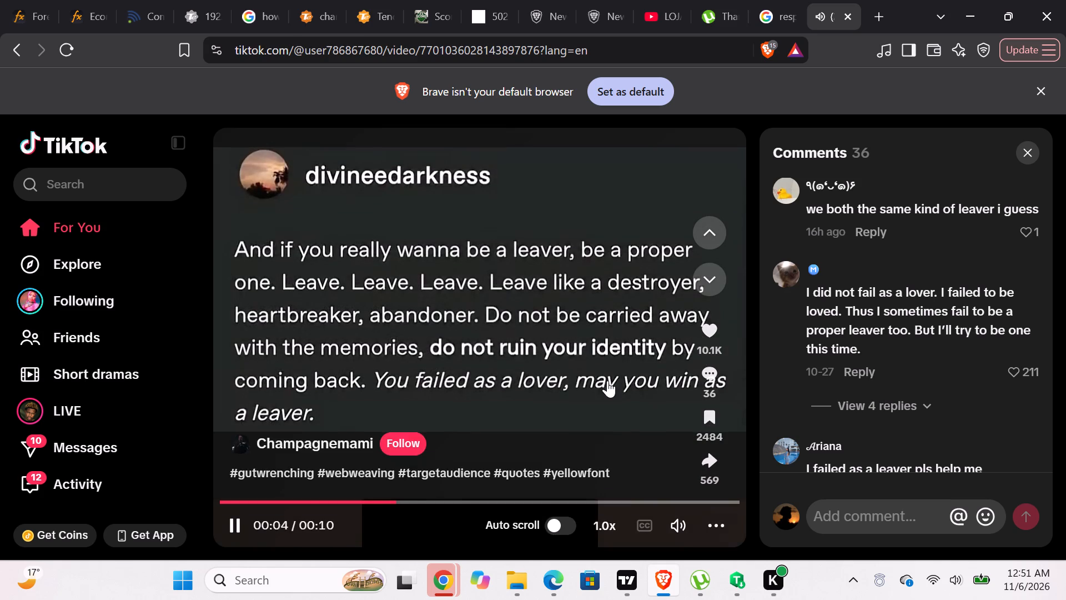
scroll(607, 381, down, 1)
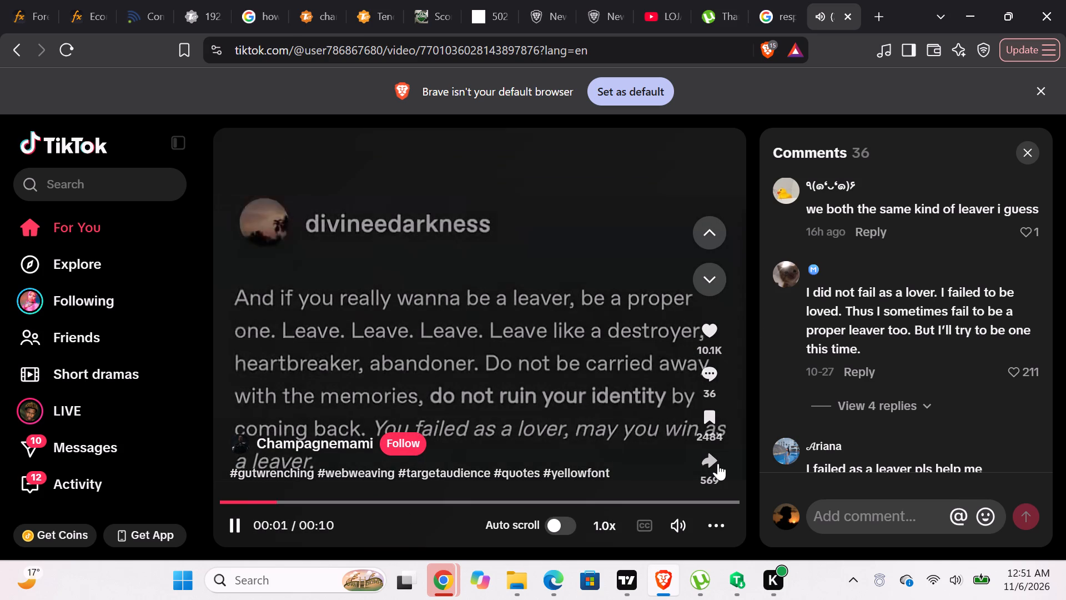
click(708, 334)
key(Down)
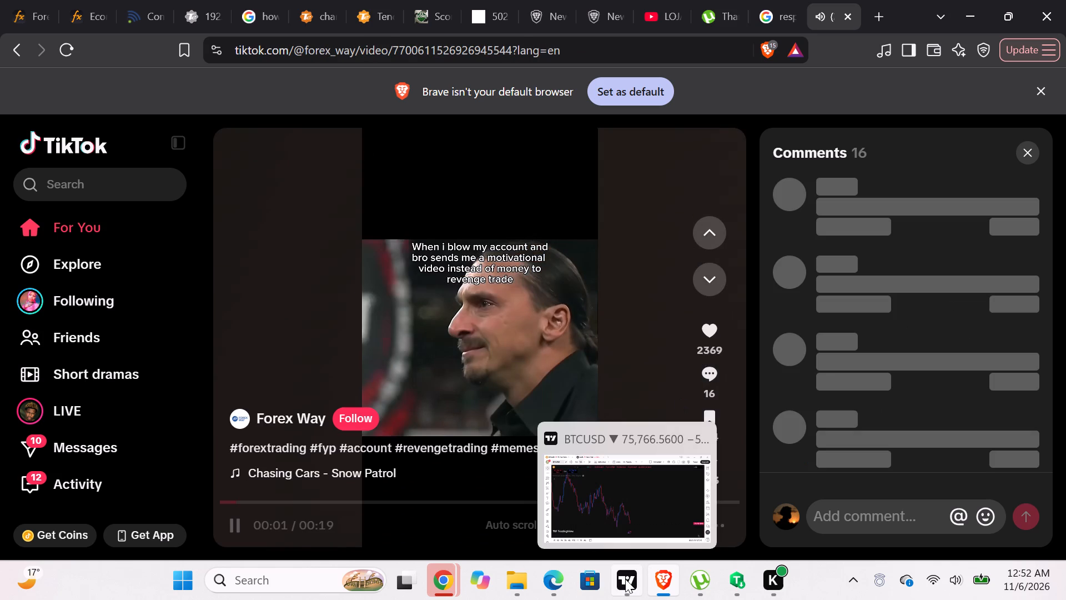
Switch to TradingView and examine the recent price action on the one-minute BTCUSD chart.
click(655, 494)
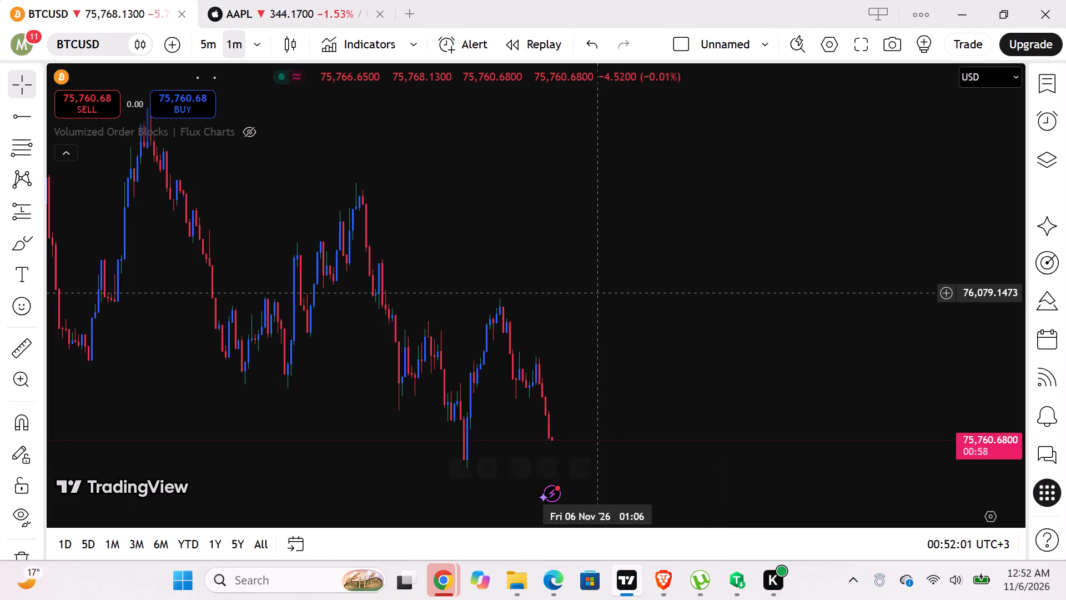
scroll(597, 293, right, 8)
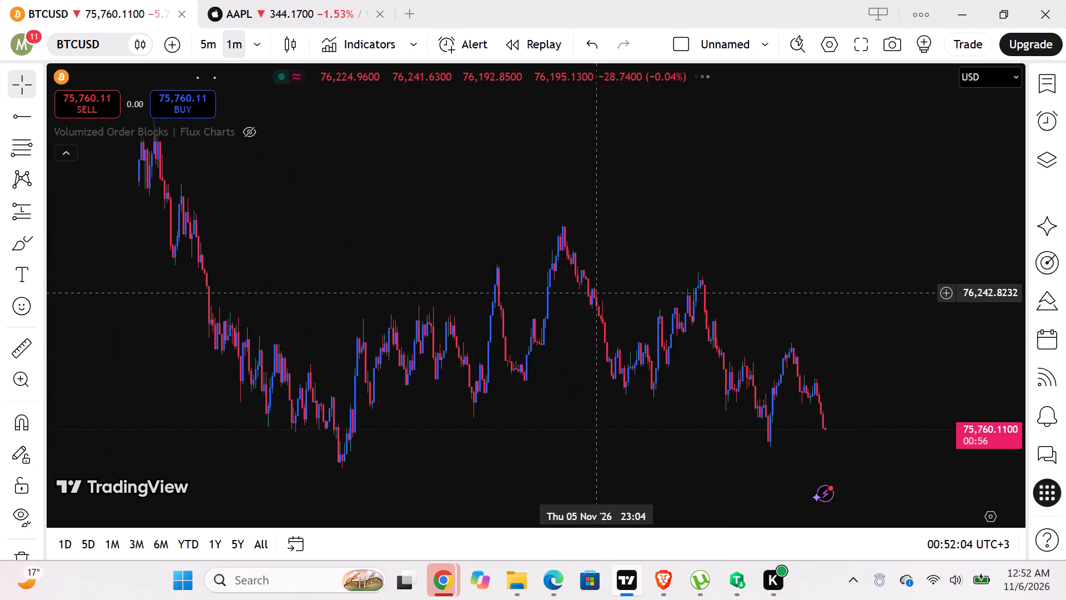
scroll(597, 293, right, 1)
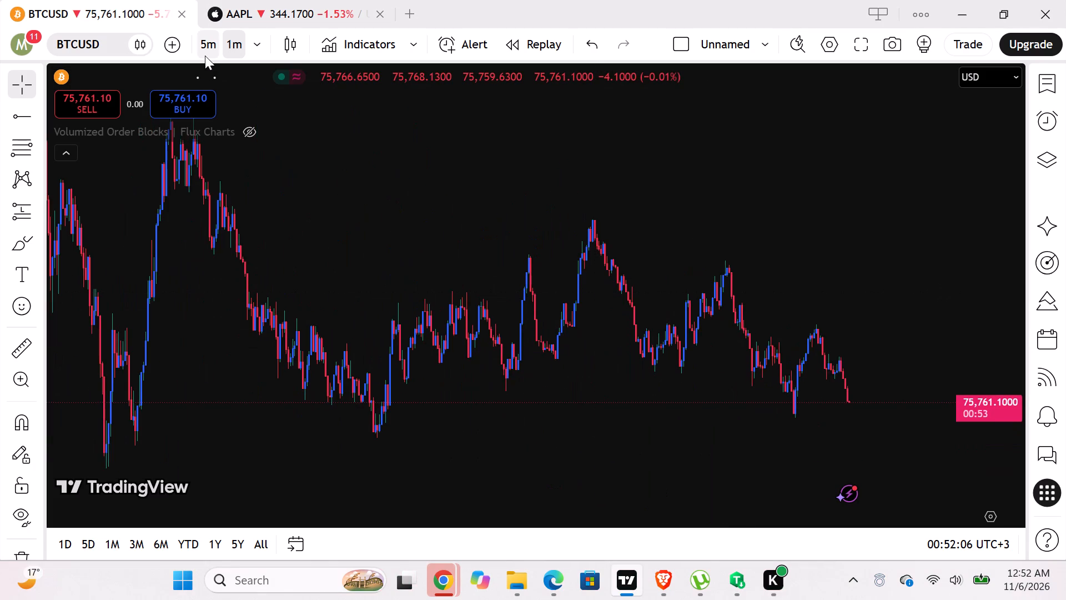
Set the BTCUSD chart to the 5-minute timeframe and examine the recent price action.
click(205, 56)
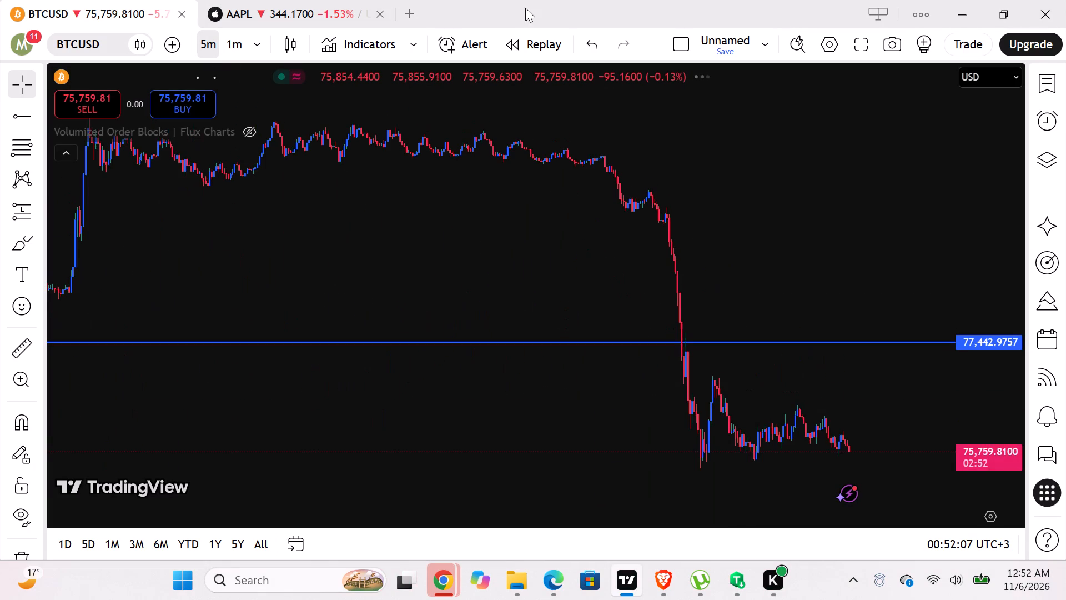
scroll(844, 164, left, 2)
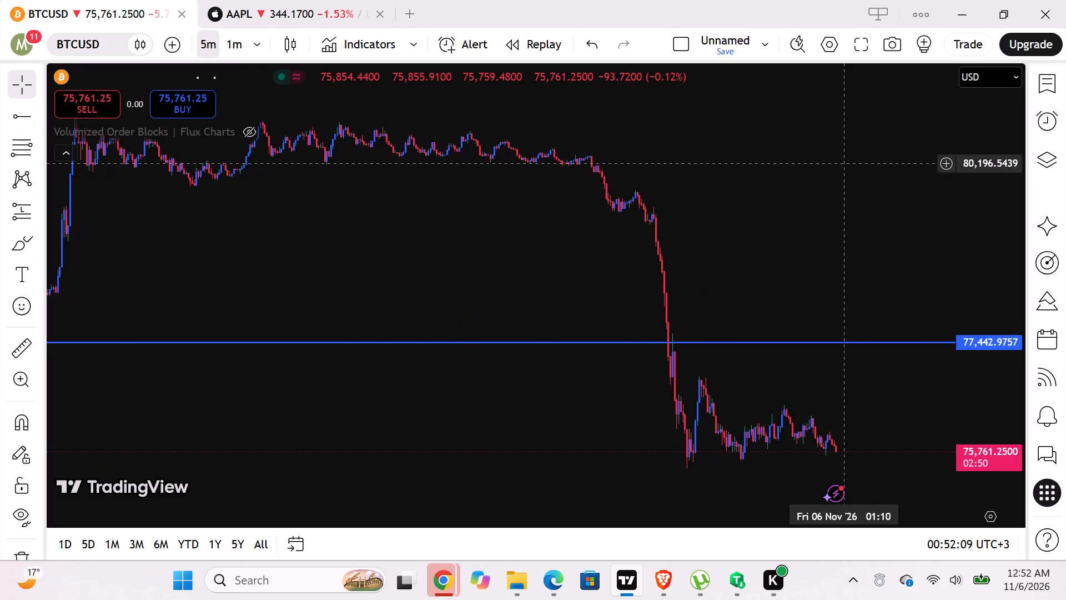
scroll(844, 164, left, 7)
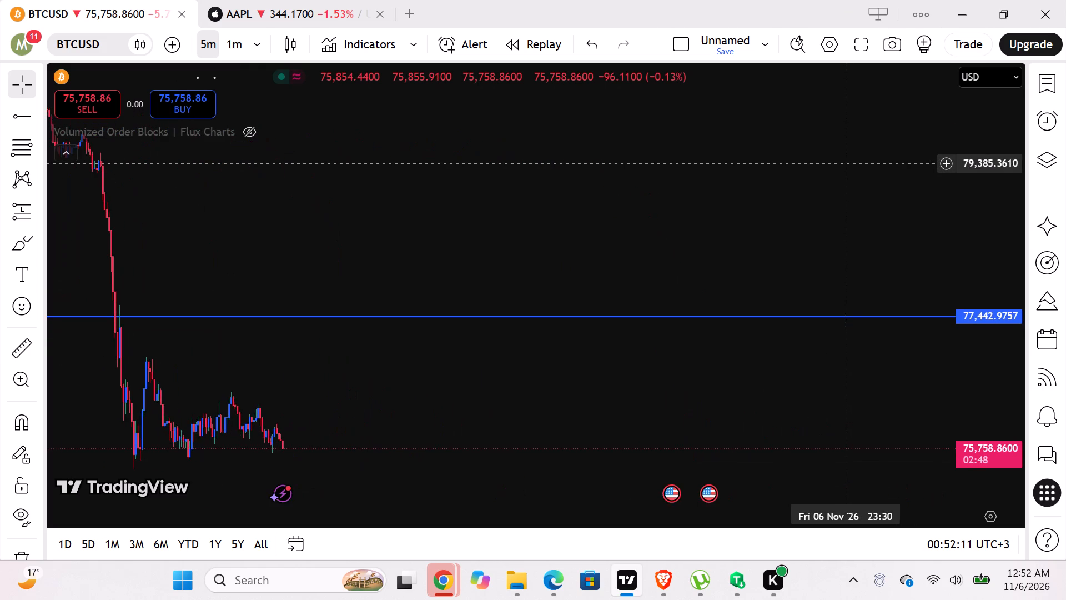
scroll(844, 164, left, 1)
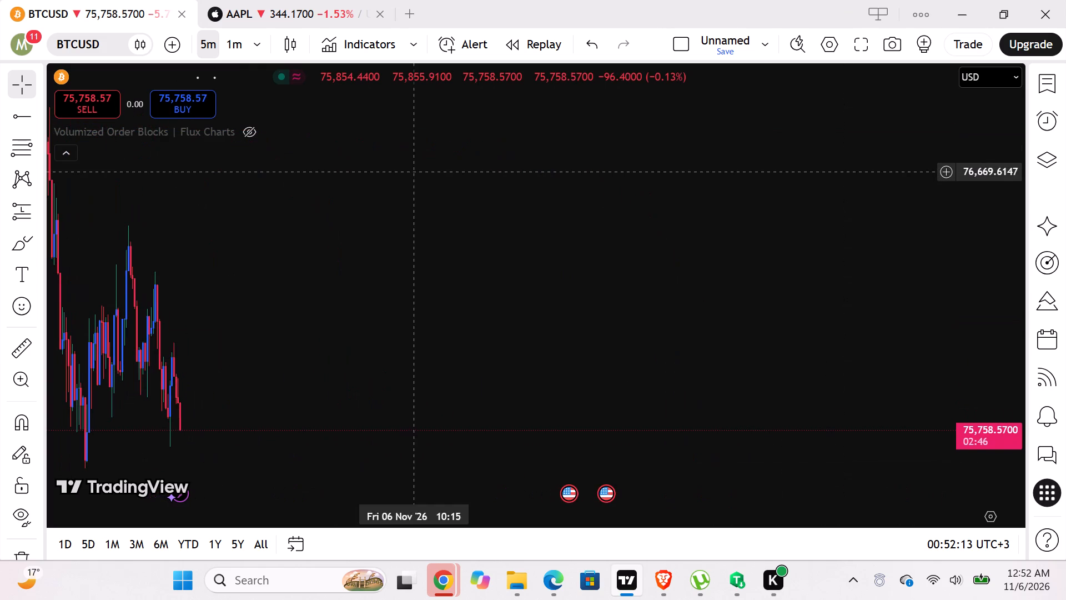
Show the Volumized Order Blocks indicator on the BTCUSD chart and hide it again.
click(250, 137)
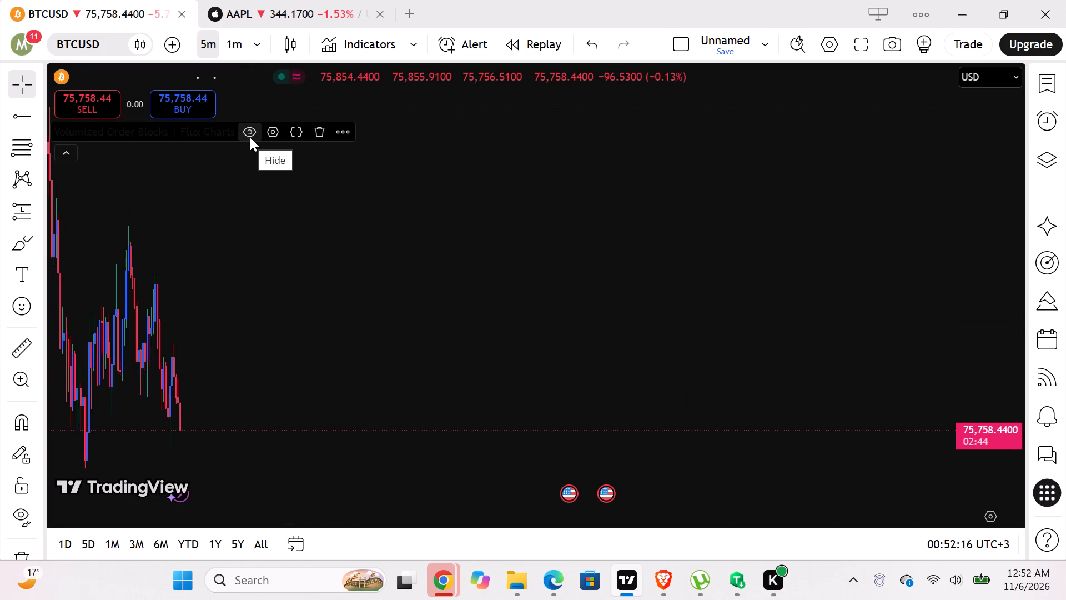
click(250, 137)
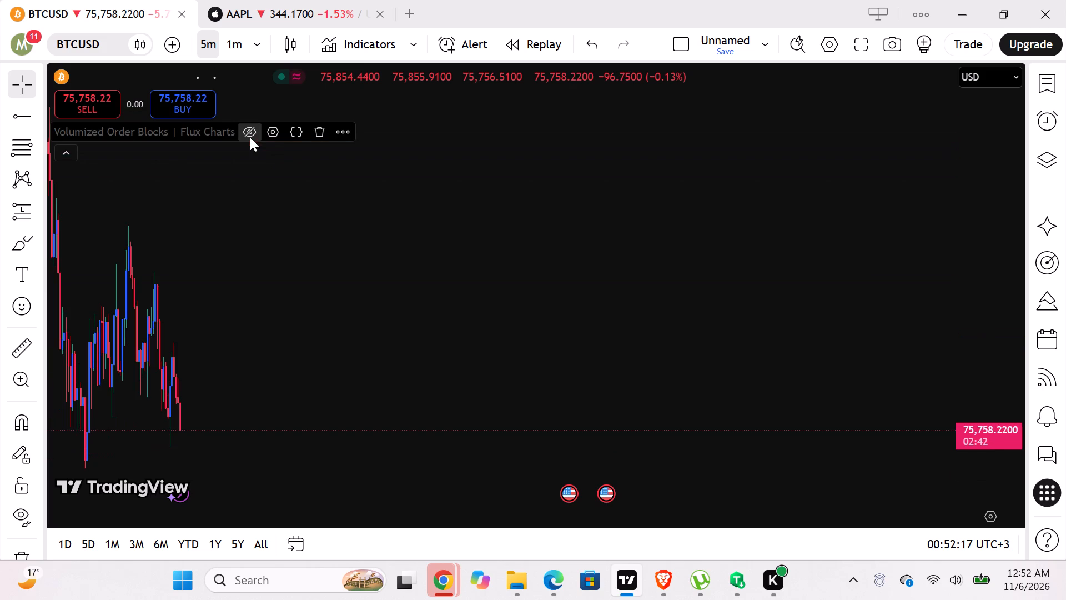
Set the BTCUSD chart to the 1-hour timeframe and examine the recent price swings around the horizontal line.
click(251, 37)
scroll(348, 313, down, 1)
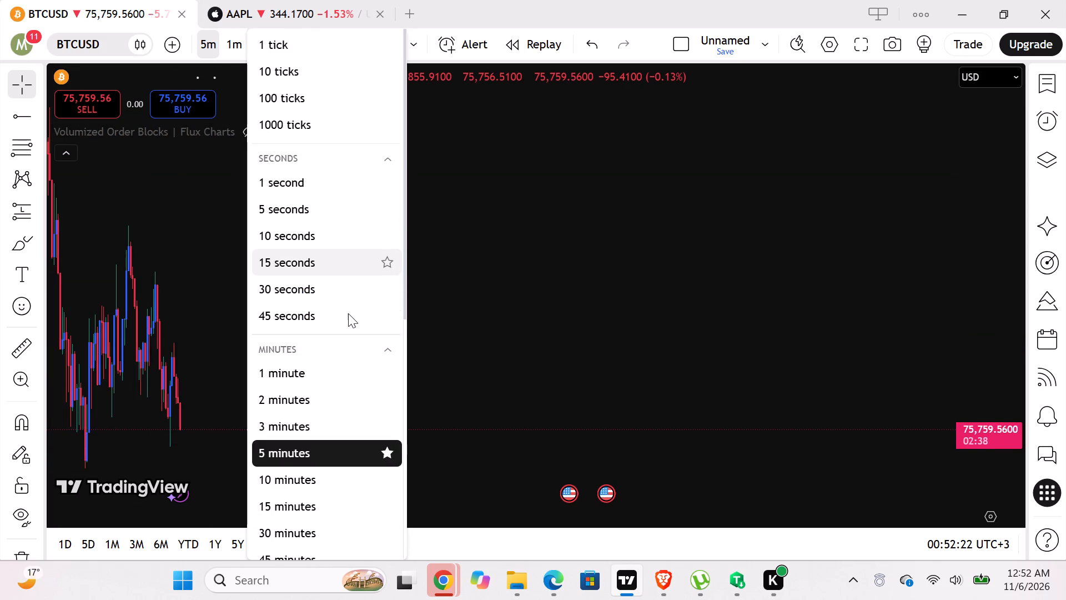
scroll(348, 313, down, 2)
click(323, 400)
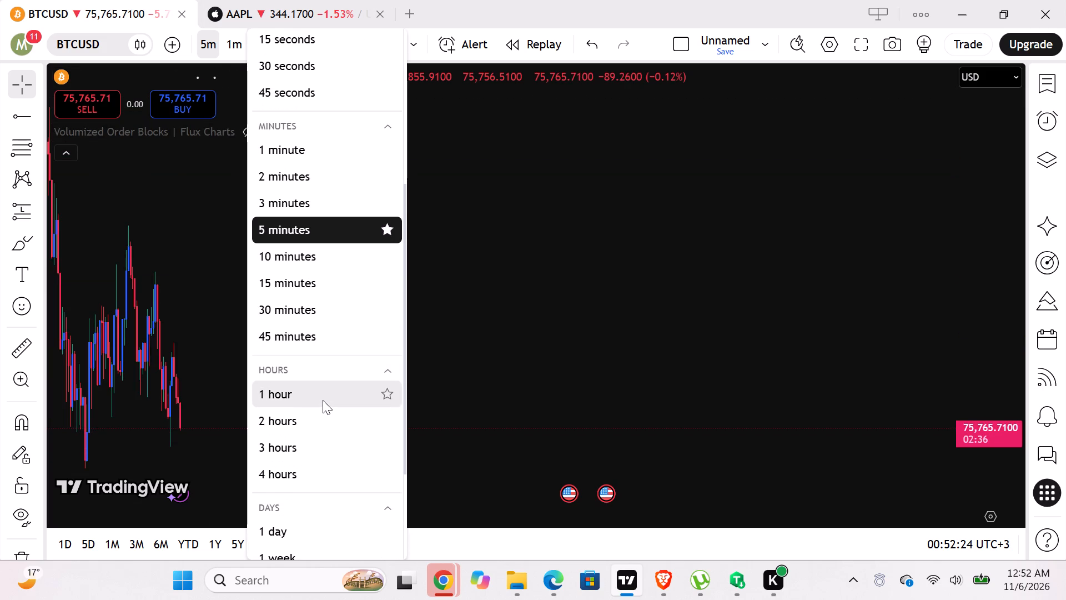
scroll(439, 386, right, 3)
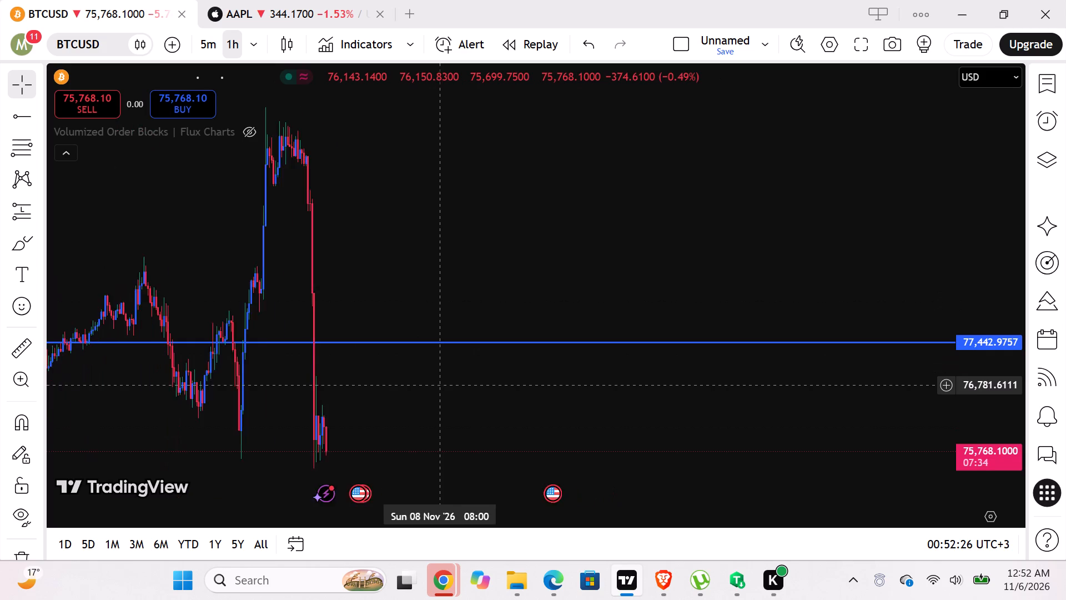
scroll(439, 386, right, 1)
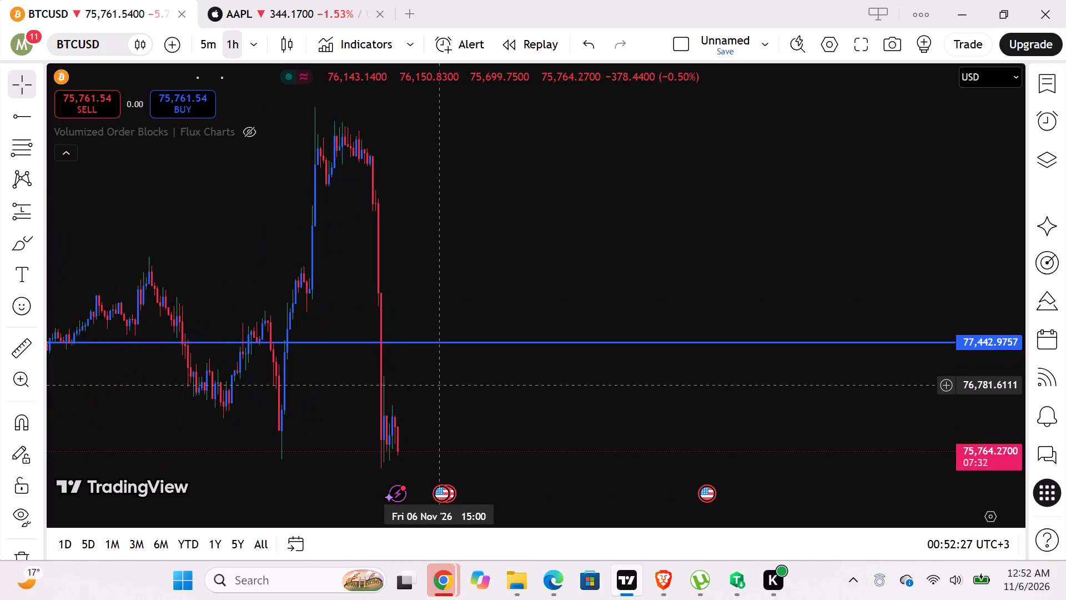
scroll(439, 386, left, 2)
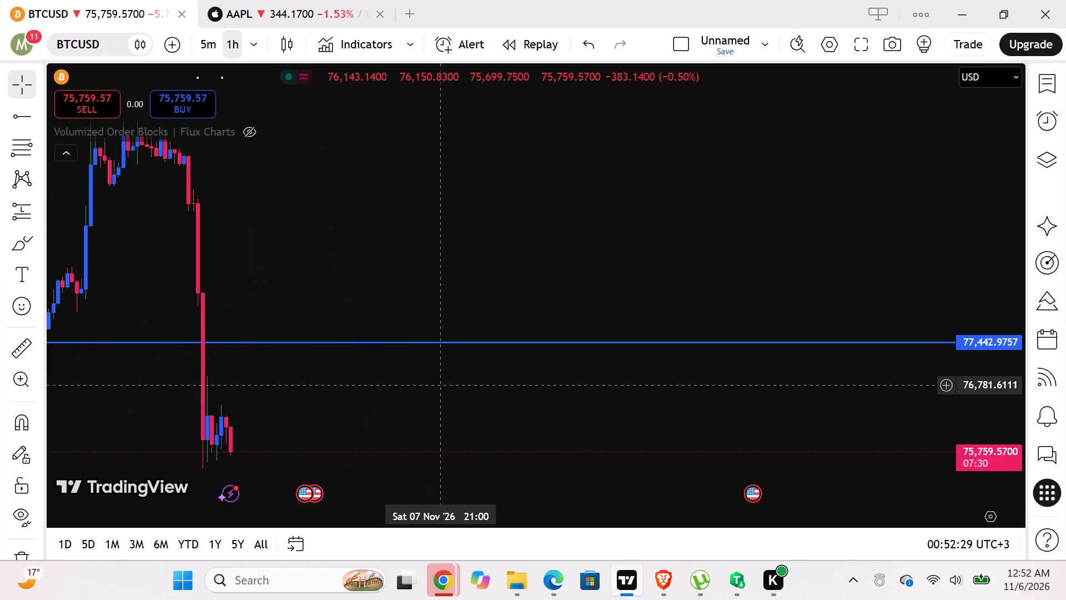
scroll(439, 386, left, 3)
scroll(439, 386, right, 2)
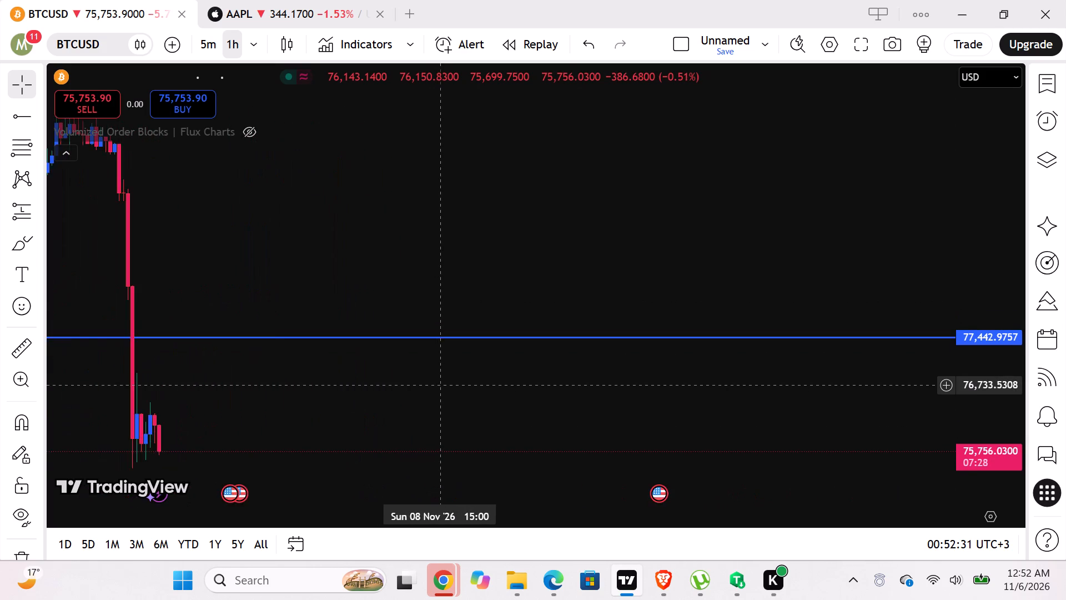
scroll(439, 386, right, 2)
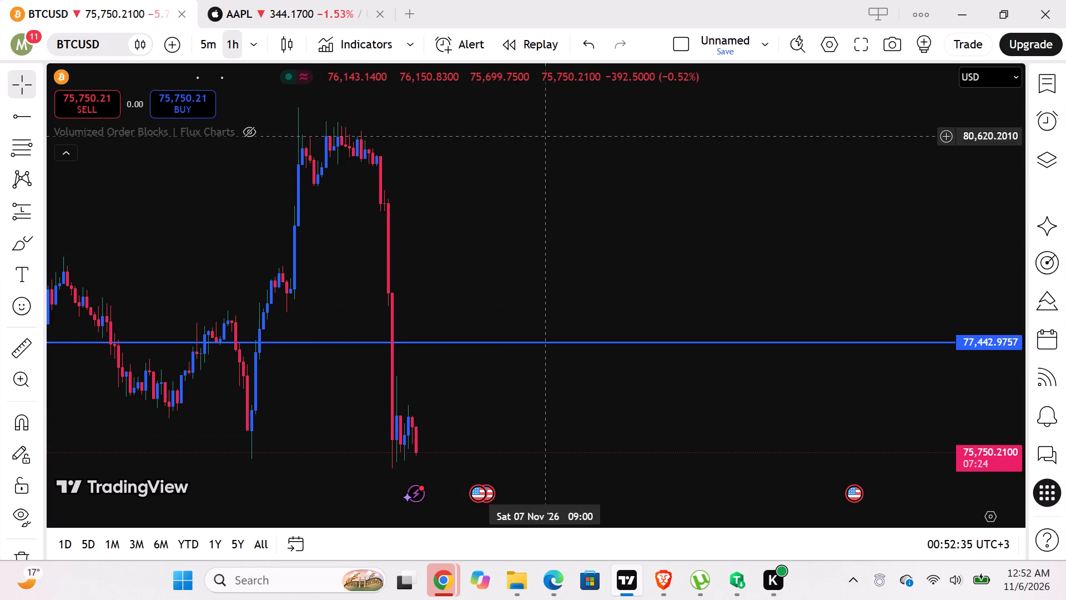
scroll(617, 186, left, 4)
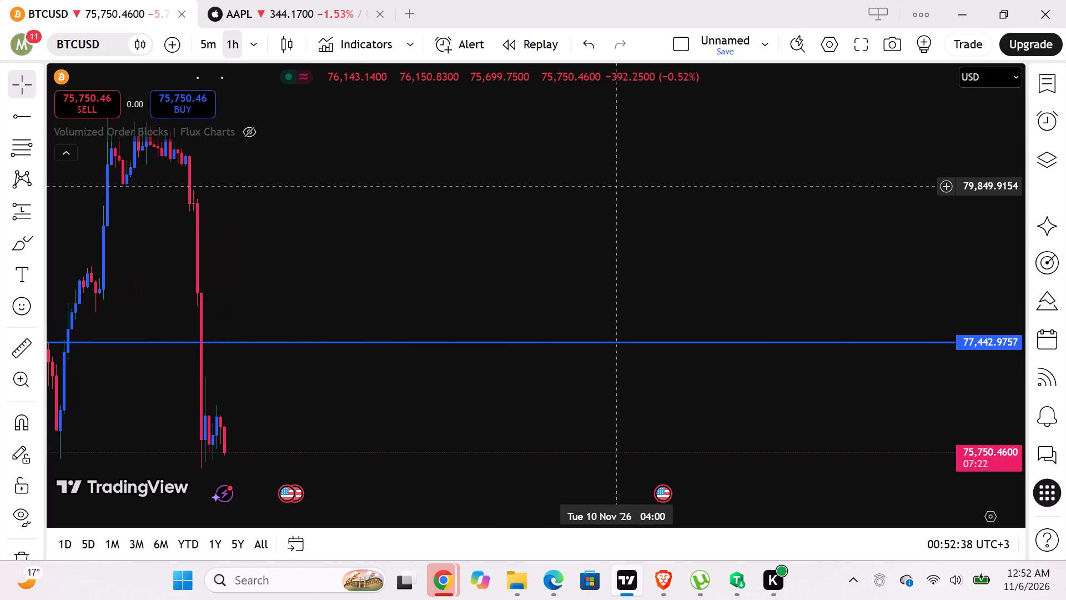
Set the BTCUSD chart to the 4-hour timeframe and examine the broader price structure.
click(258, 41)
scroll(290, 376, down, 2)
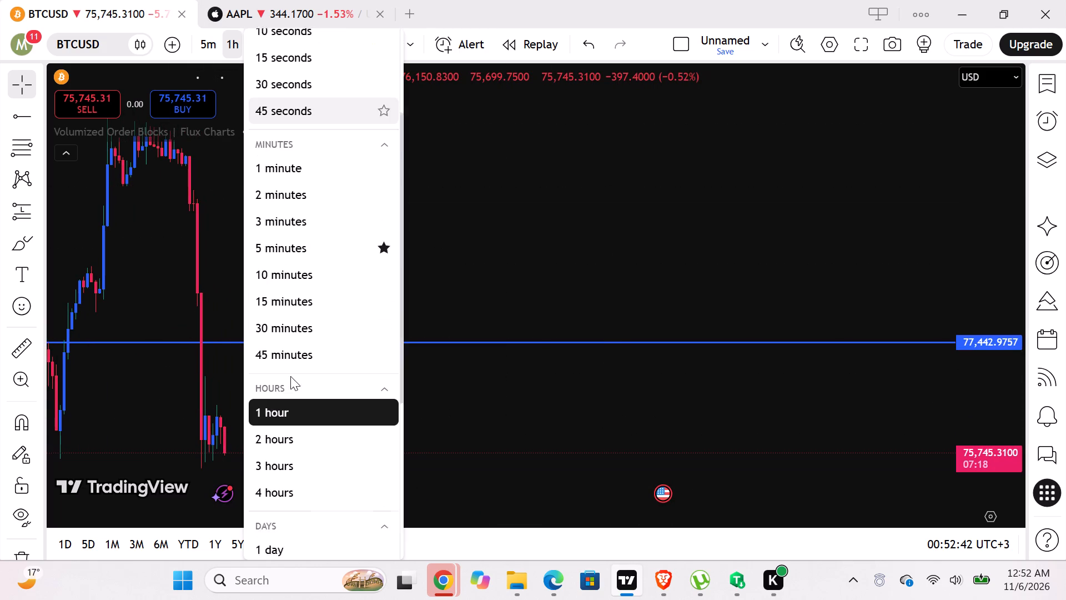
scroll(290, 376, down, 1)
click(305, 489)
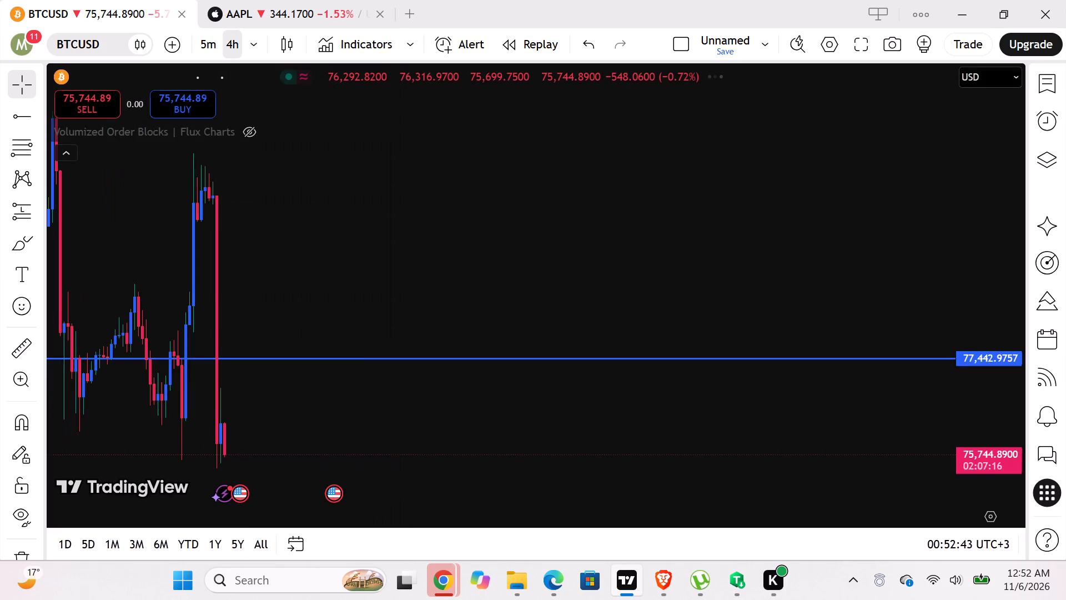
scroll(389, 399, right, 3)
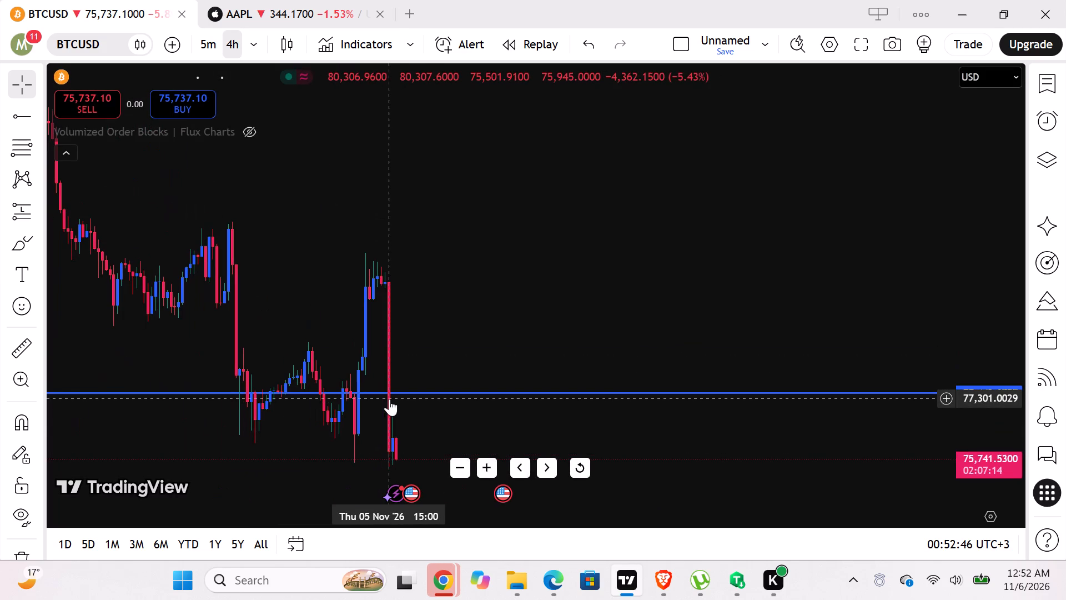
scroll(389, 399, left, 2)
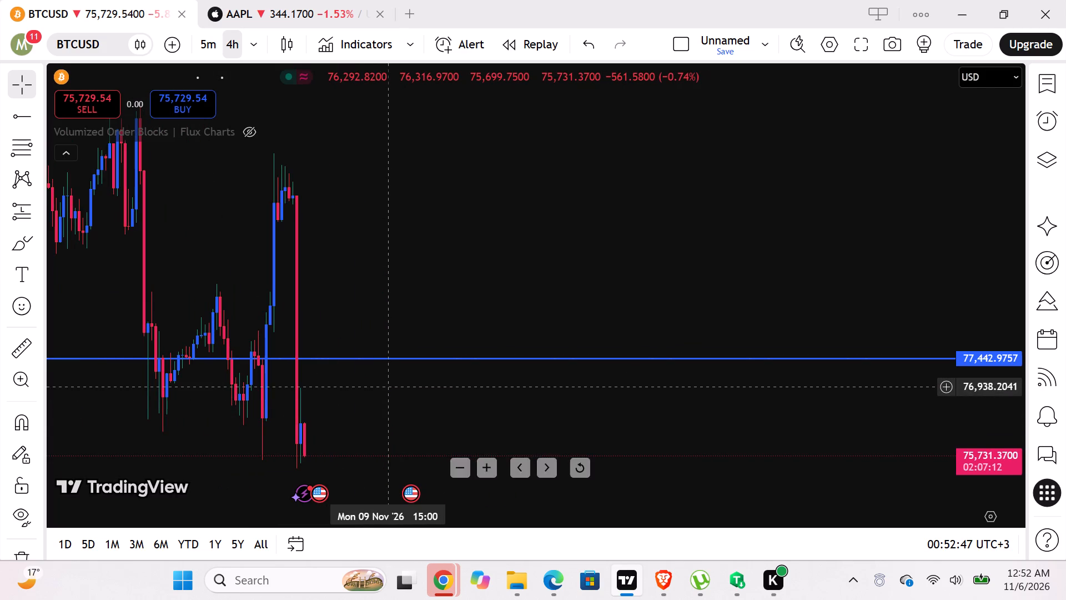
Return the BTCUSD chart to the 5-minute timeframe and examine the recent drop and the latest candles.
click(207, 42)
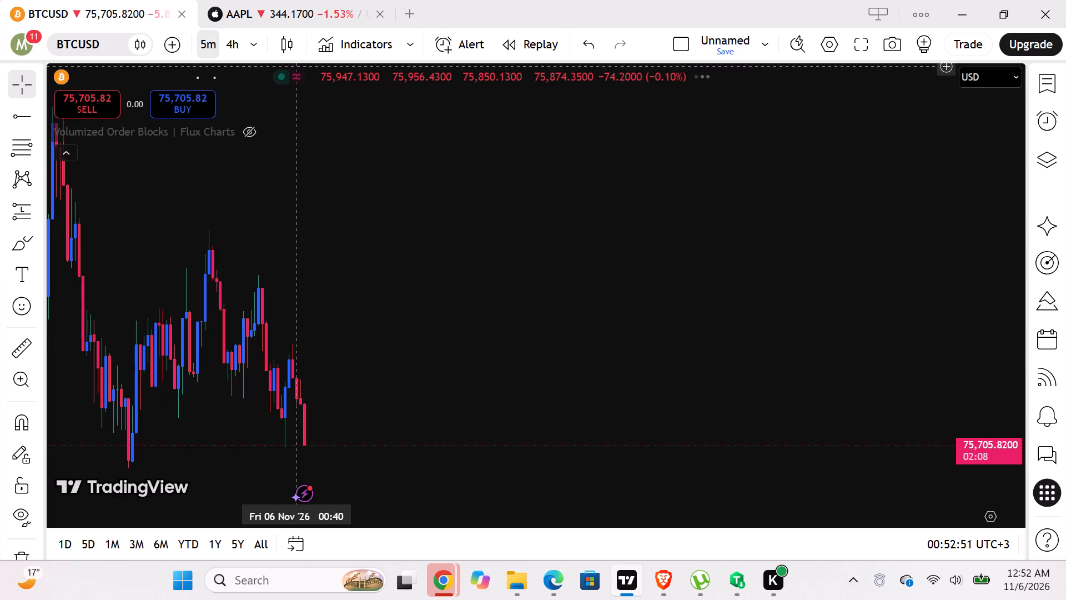
scroll(349, 203, right, 6)
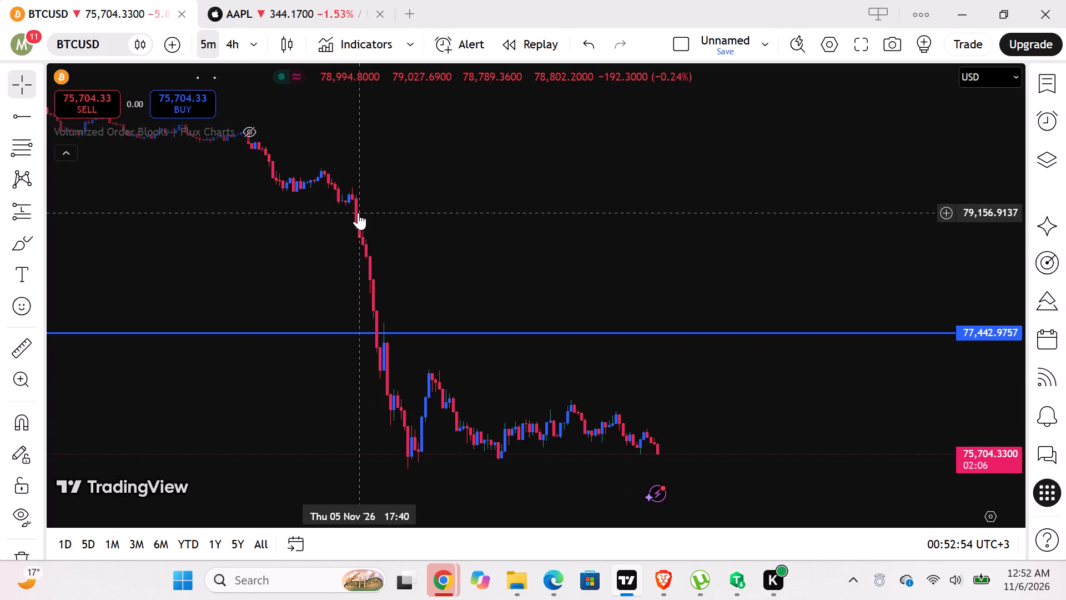
scroll(358, 213, right, 1)
scroll(358, 213, left, 5)
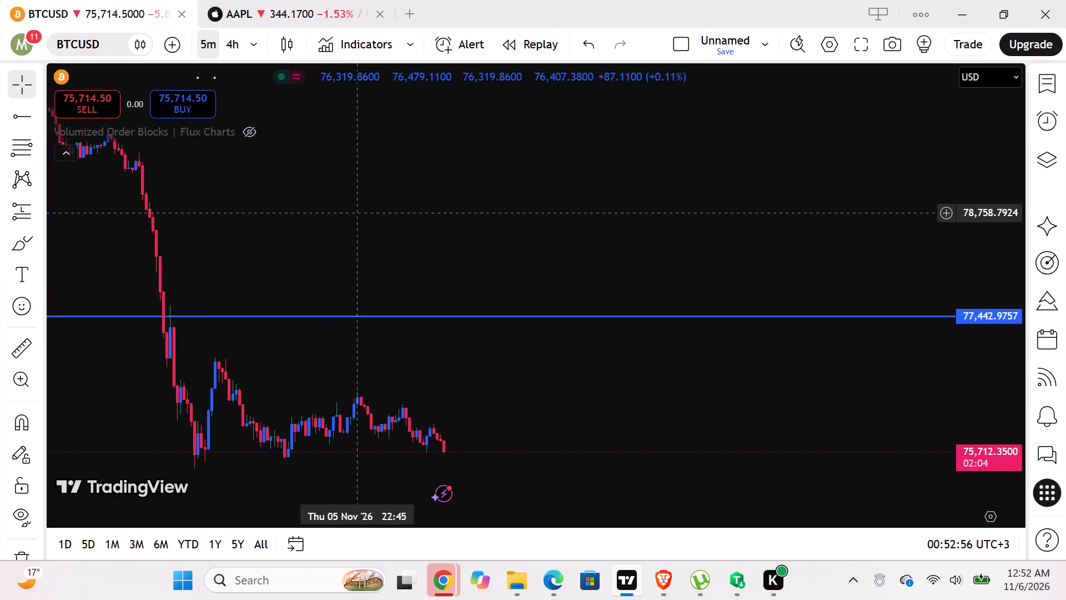
scroll(358, 213, left, 1)
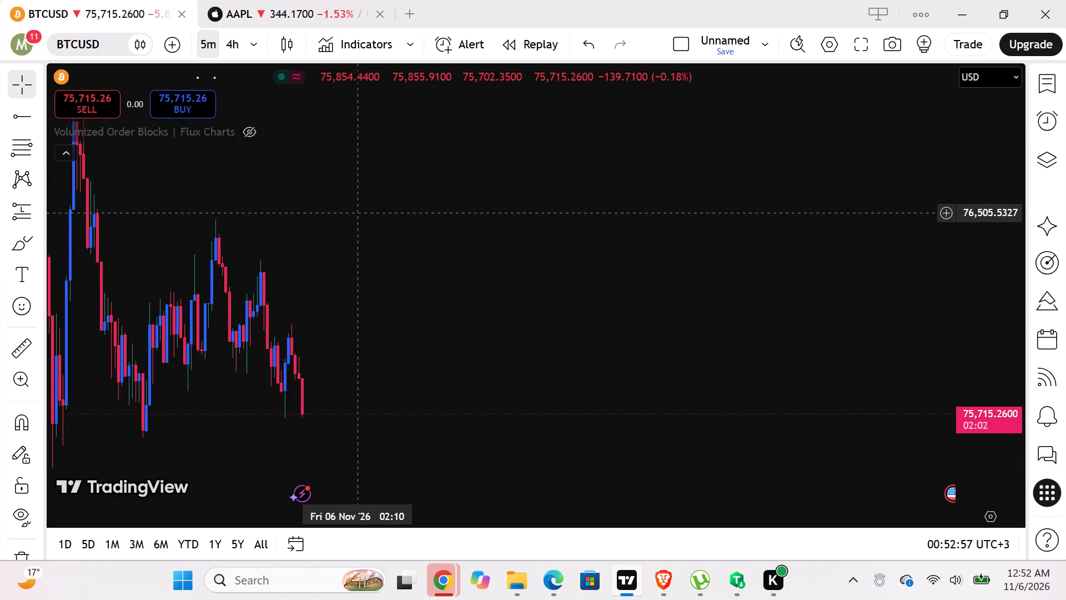
scroll(358, 213, left, 1)
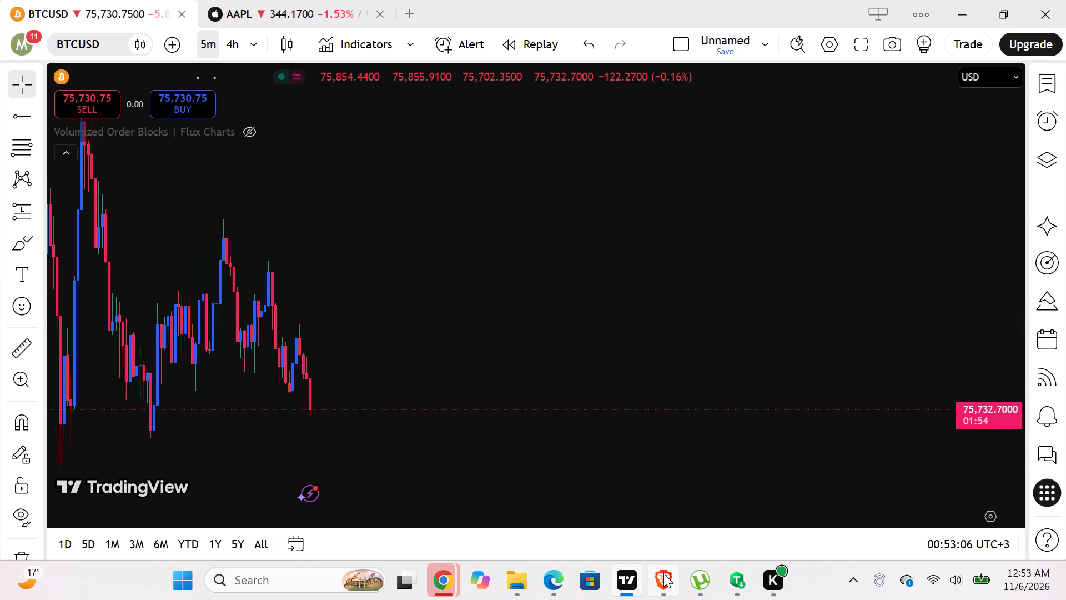
Switch to the TikTok feed in Brave and advance to the following video.
click(676, 492)
key(Down)
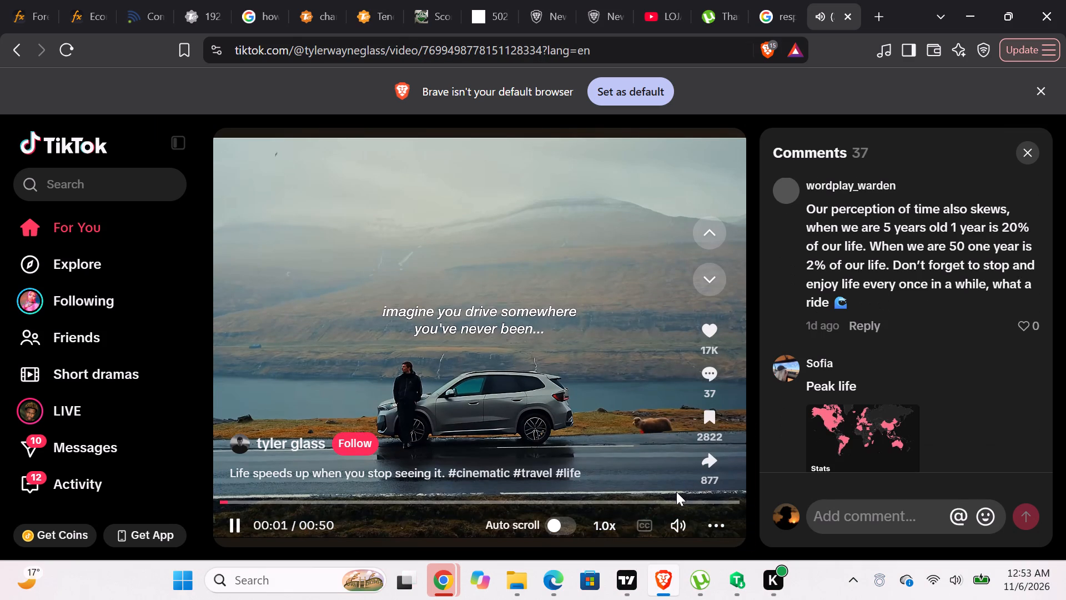
Switch back to TradingView and change the chart symbol to the OANDA USDCHF pair.
click(614, 490)
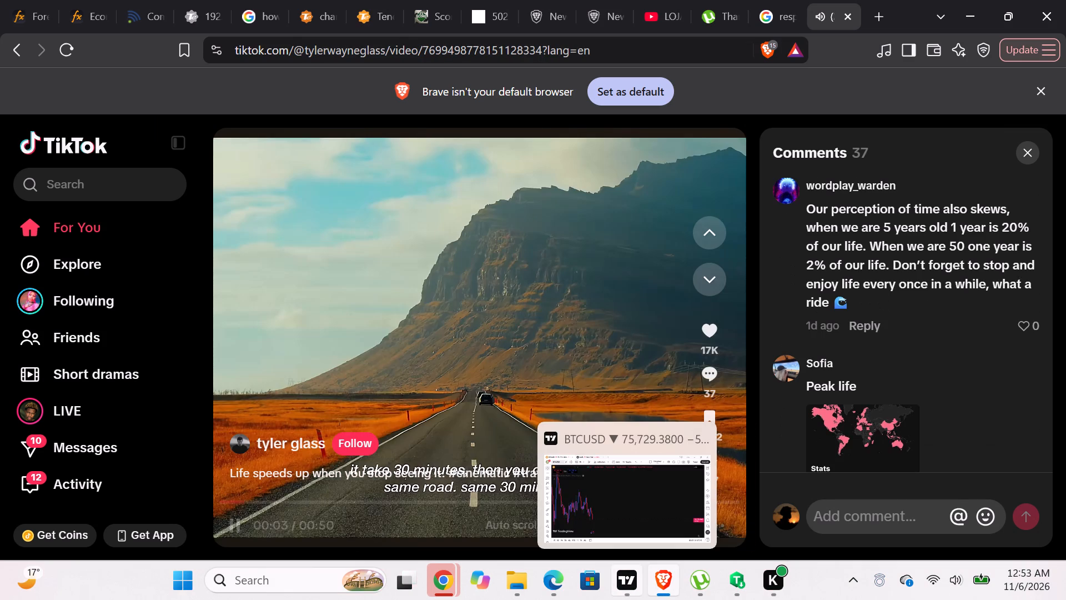
click(88, 41)
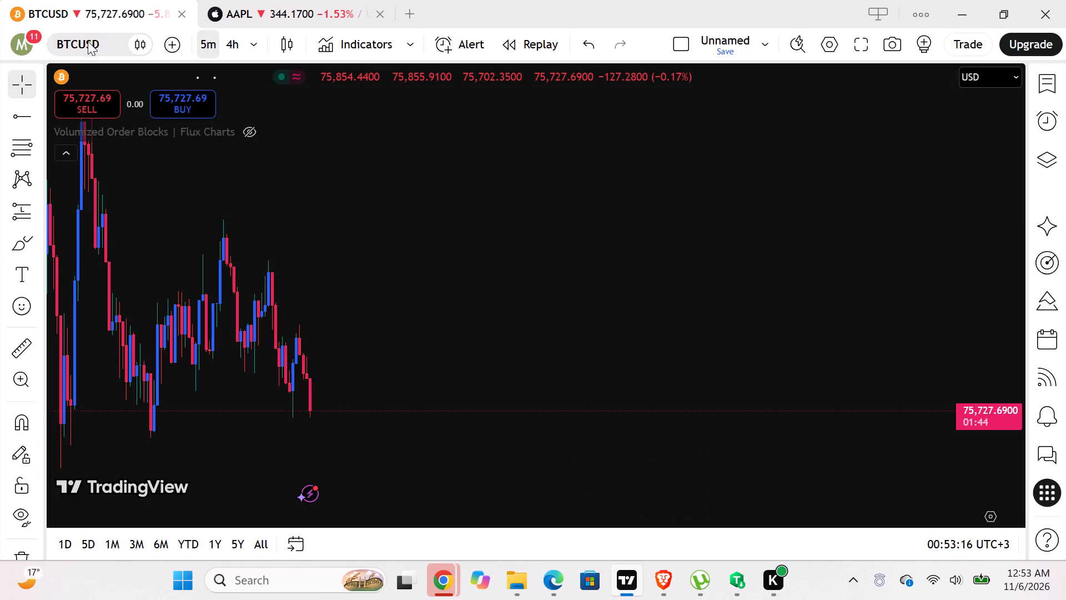
click(816, 75)
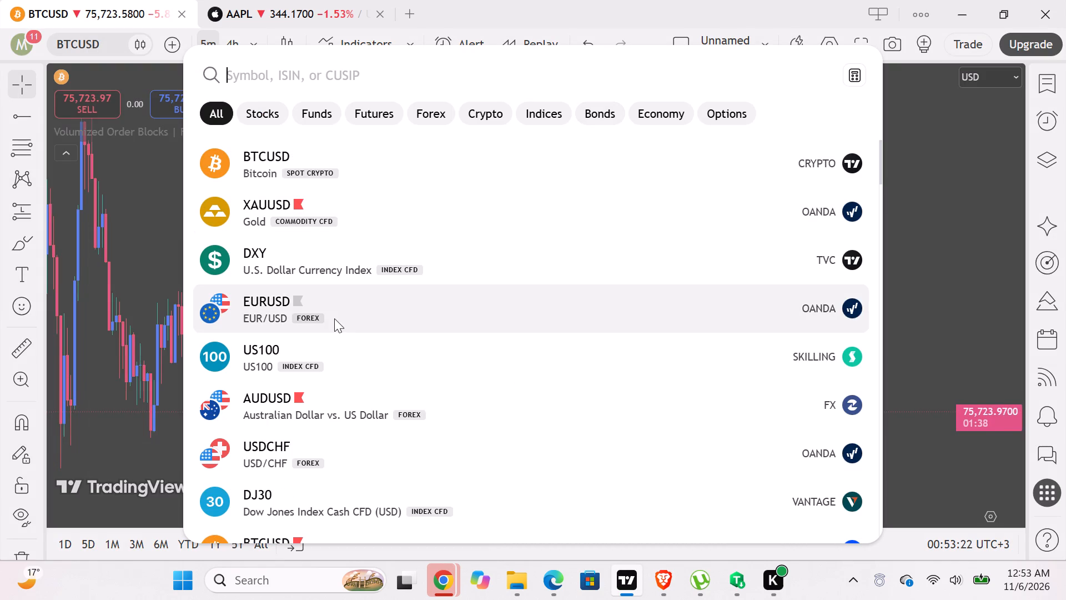
click(340, 441)
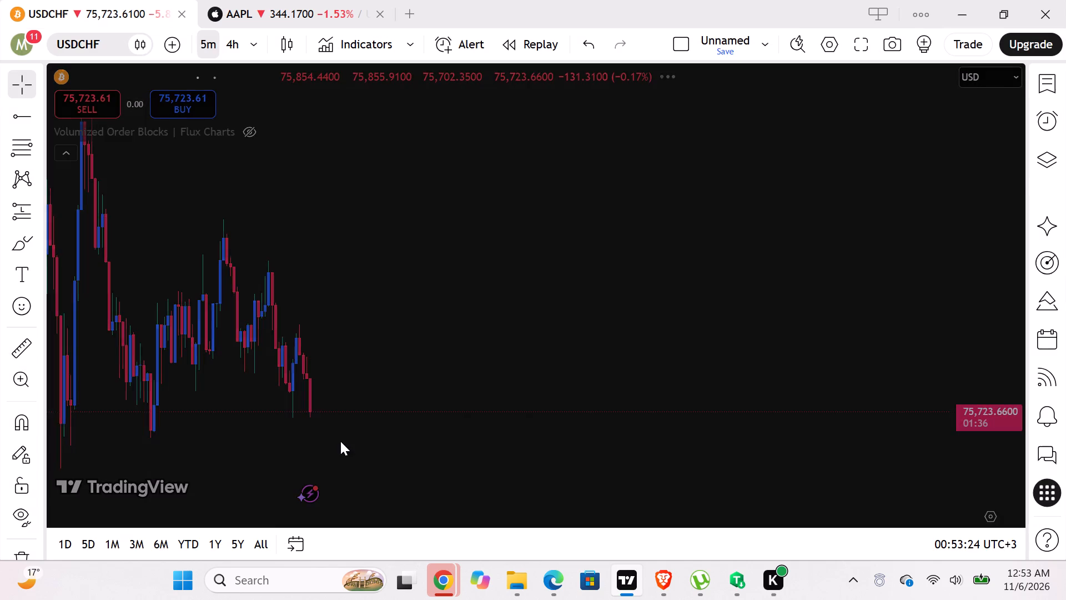
scroll(407, 292, right, 2)
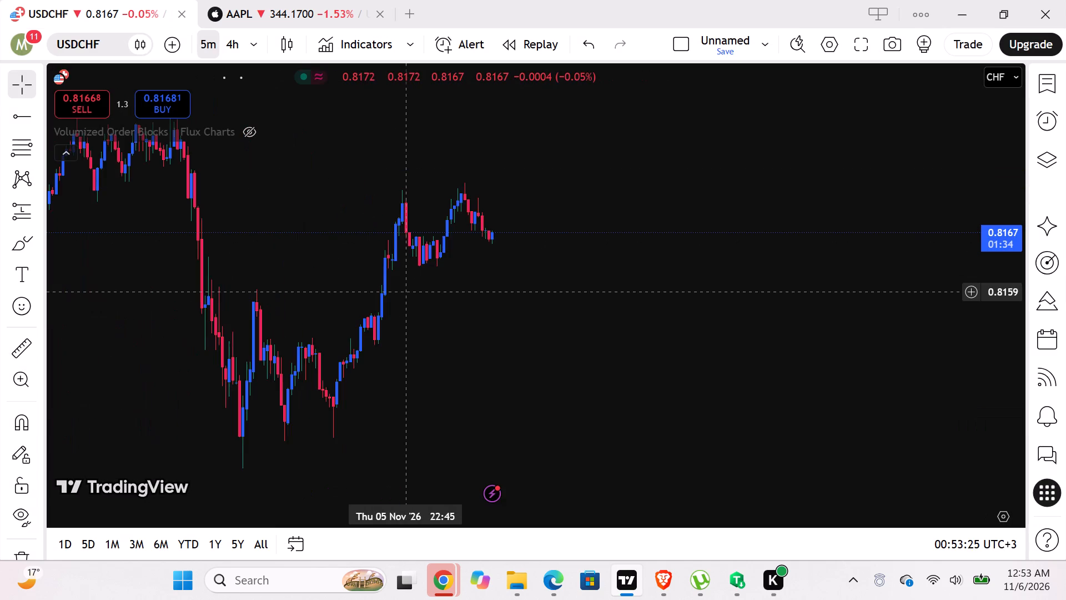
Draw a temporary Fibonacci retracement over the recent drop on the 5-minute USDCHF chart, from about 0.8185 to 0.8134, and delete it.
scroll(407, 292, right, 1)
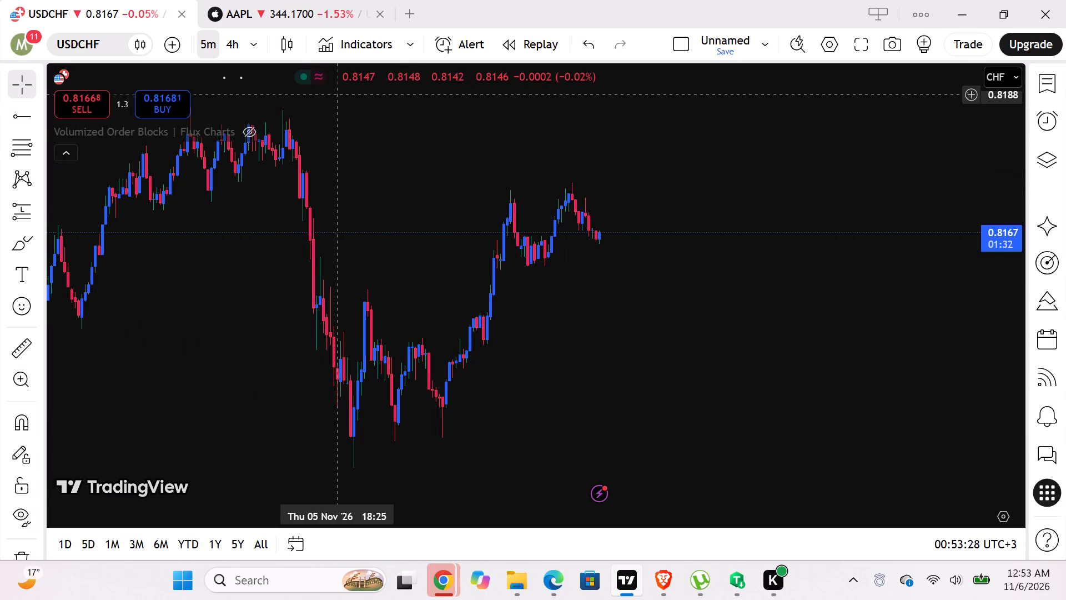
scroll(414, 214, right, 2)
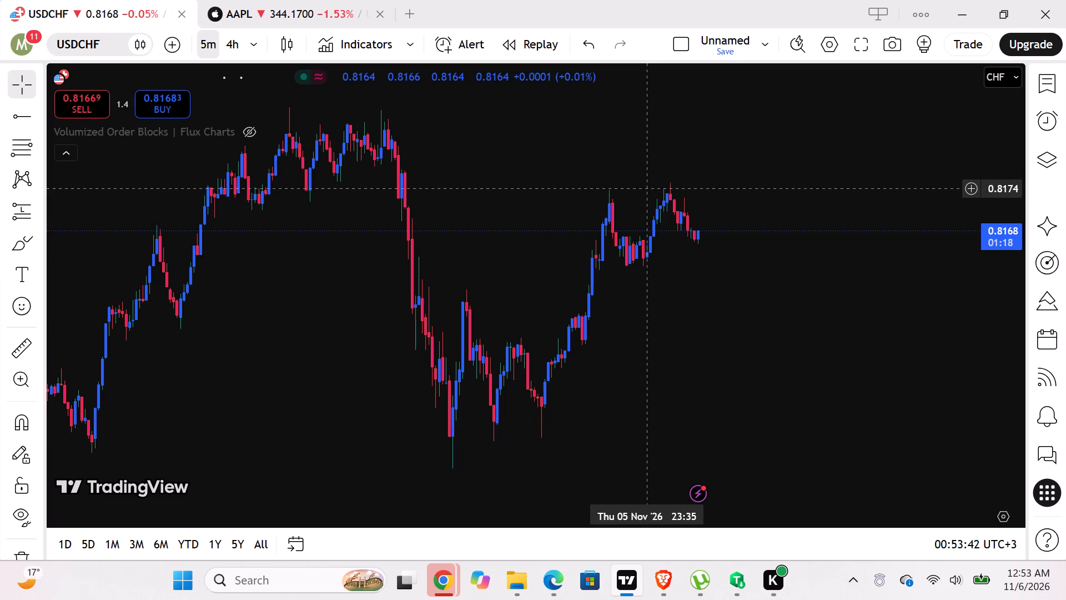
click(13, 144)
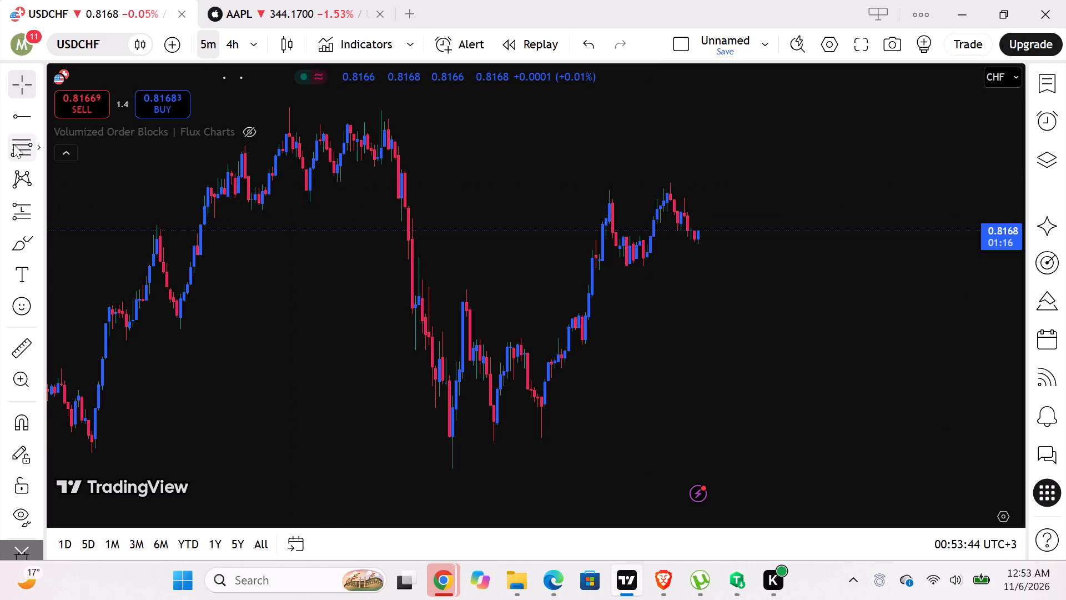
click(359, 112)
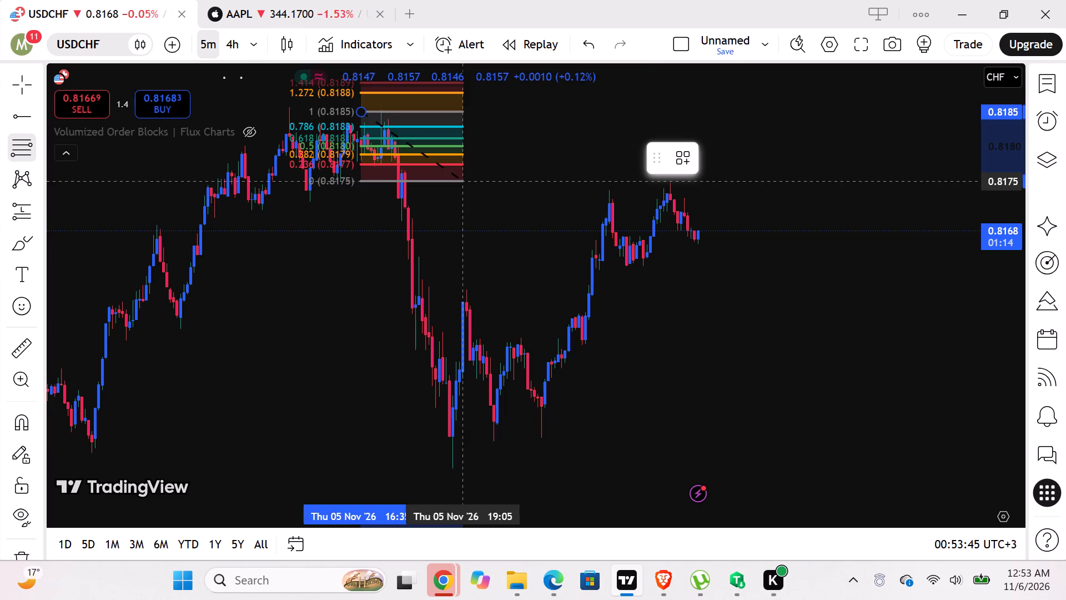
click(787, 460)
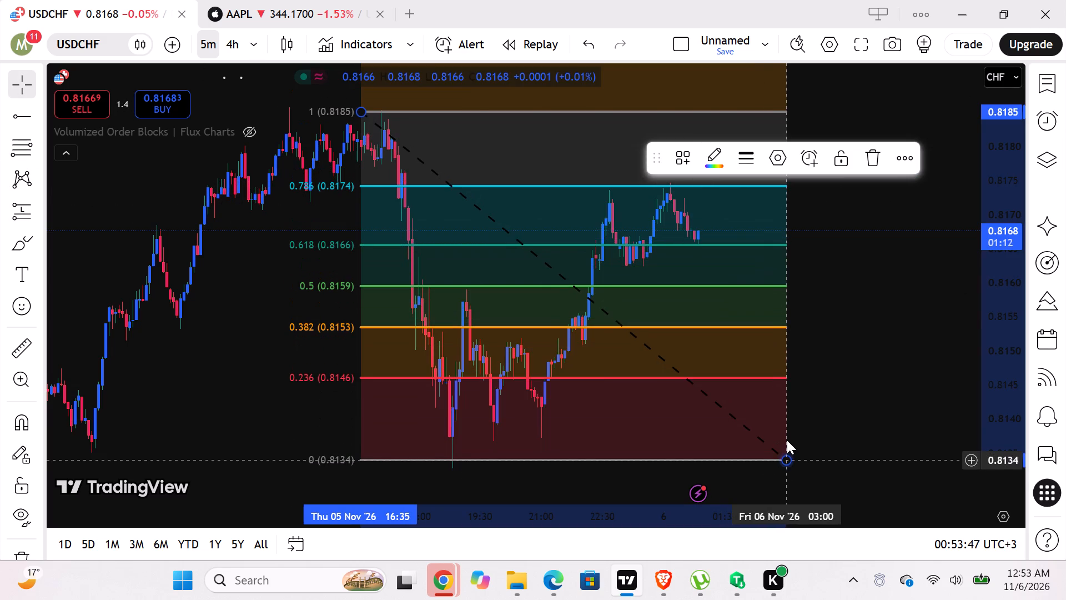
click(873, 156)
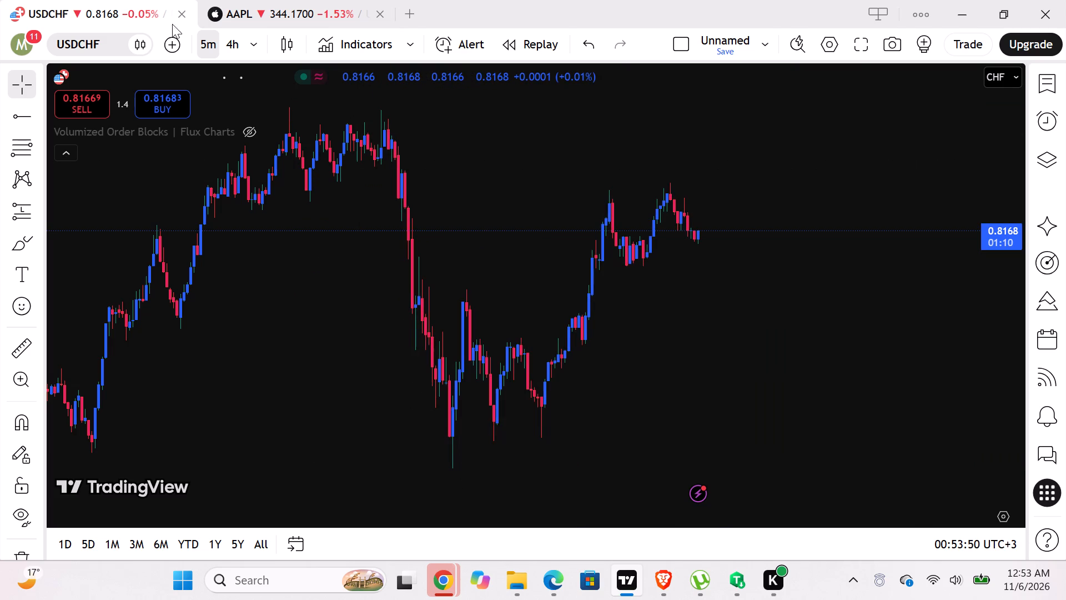
Set the USDCHF chart to the 4-hour timeframe and examine the recent downtrend.
click(227, 38)
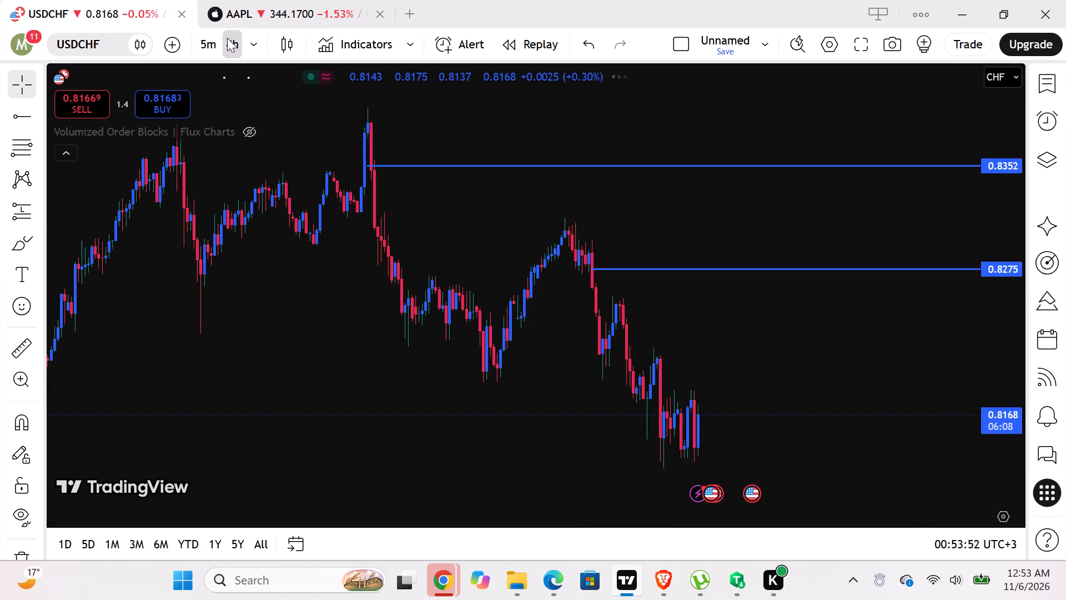
scroll(479, 234, left, 2)
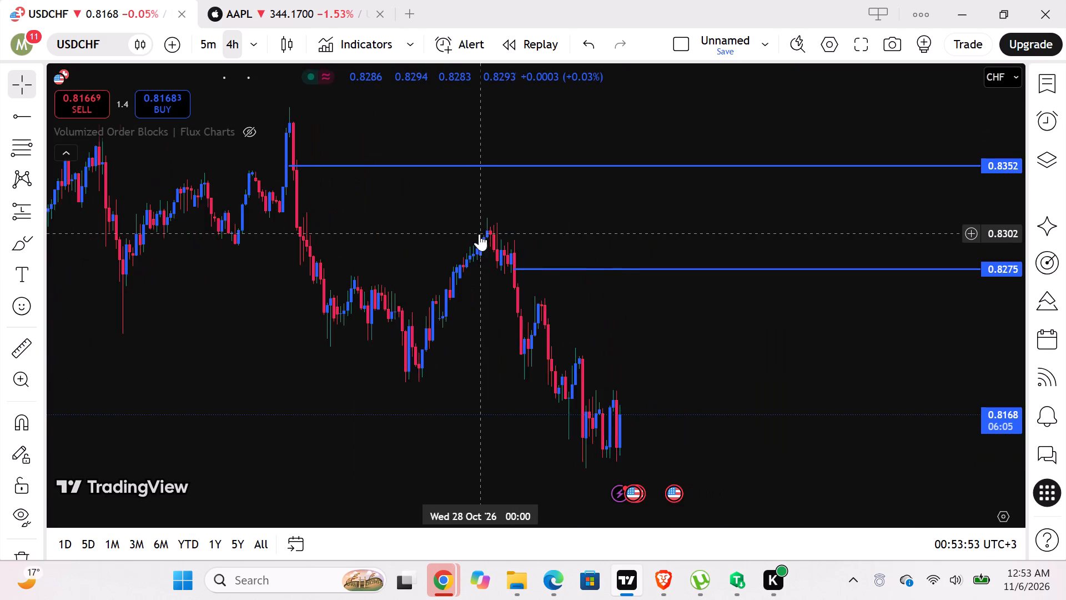
scroll(479, 234, left, 2)
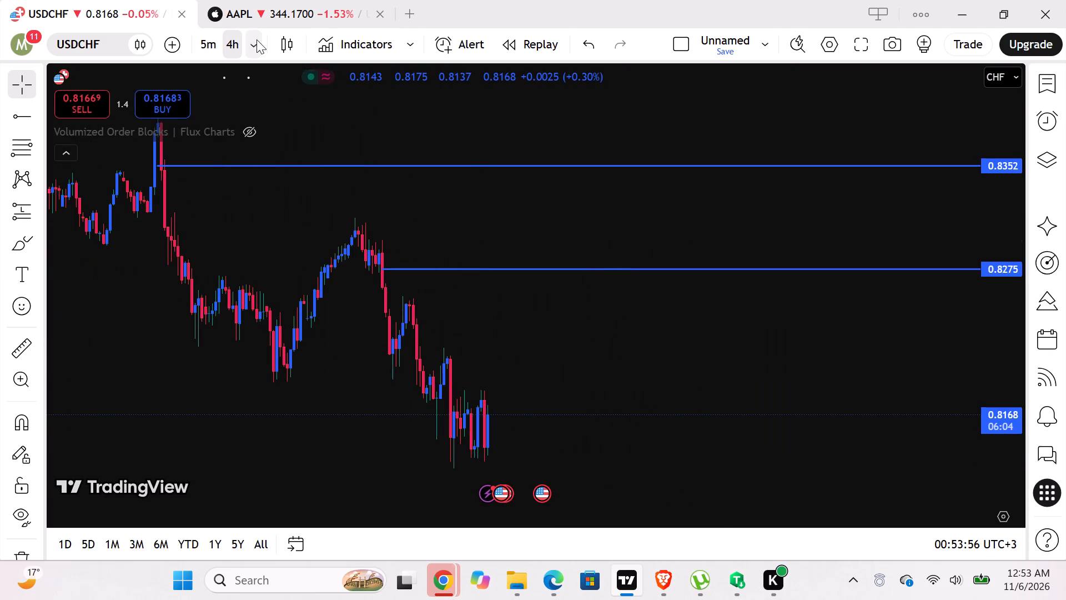
Set the USDCHF chart to the 15-minute timeframe and examine the recent swings and earlier price history.
click(257, 39)
scroll(332, 374, down, 2)
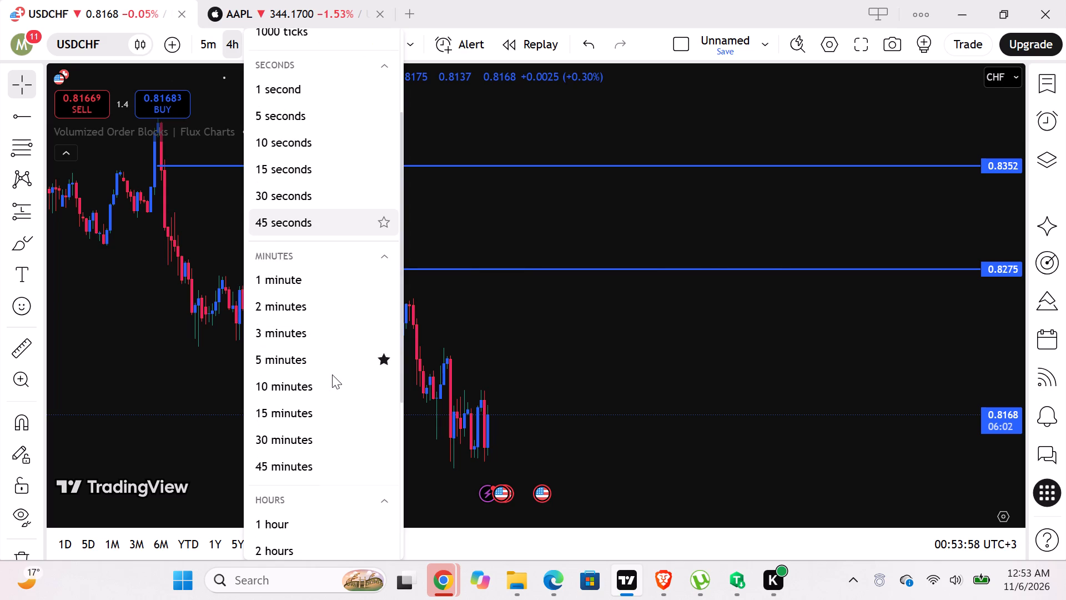
click(313, 406)
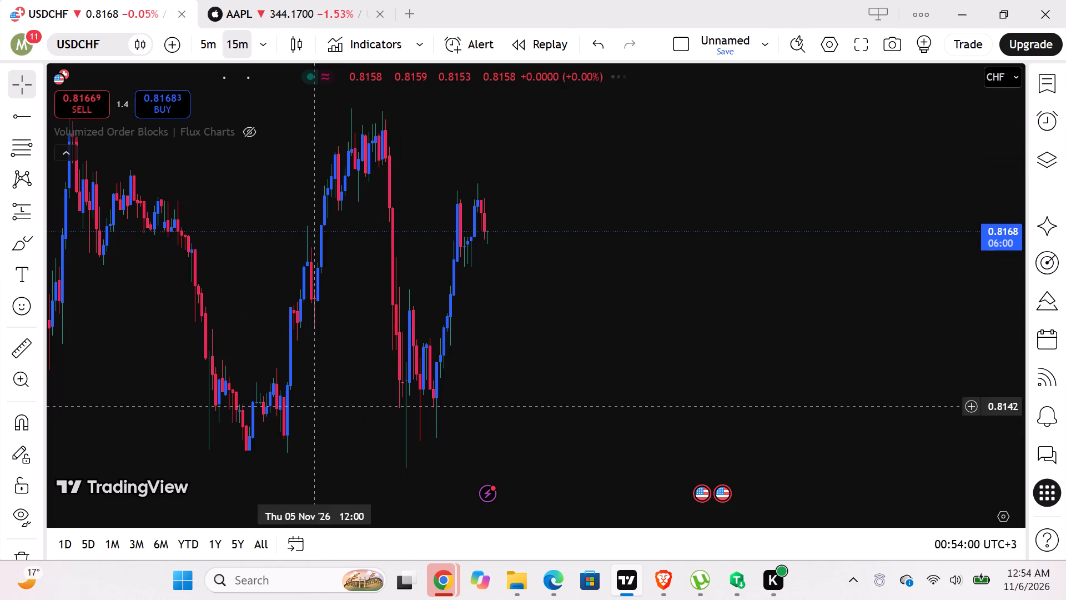
scroll(551, 316, right, 1)
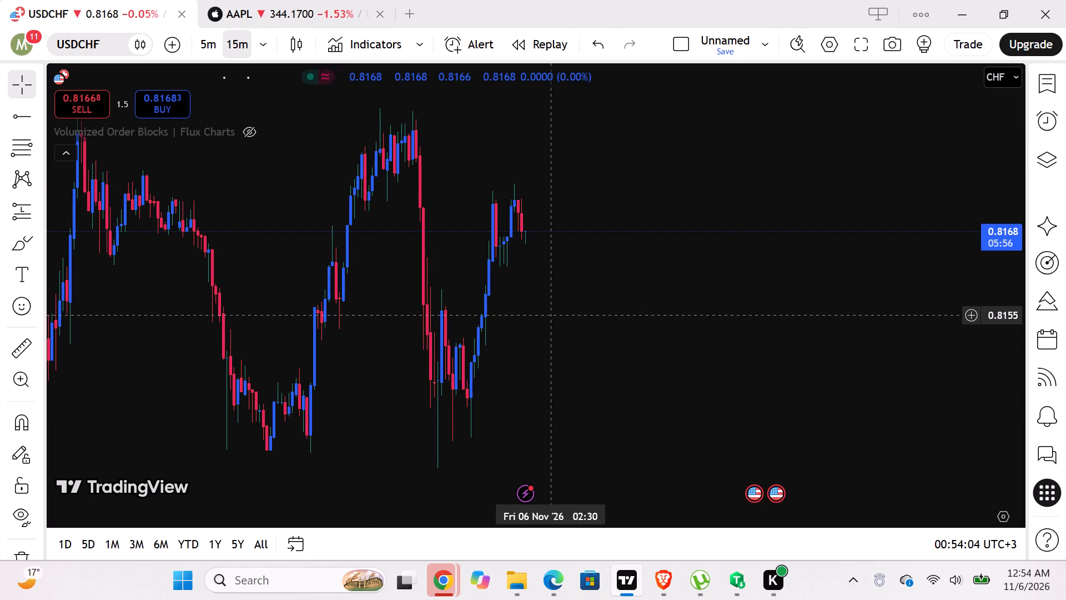
scroll(551, 316, right, 1)
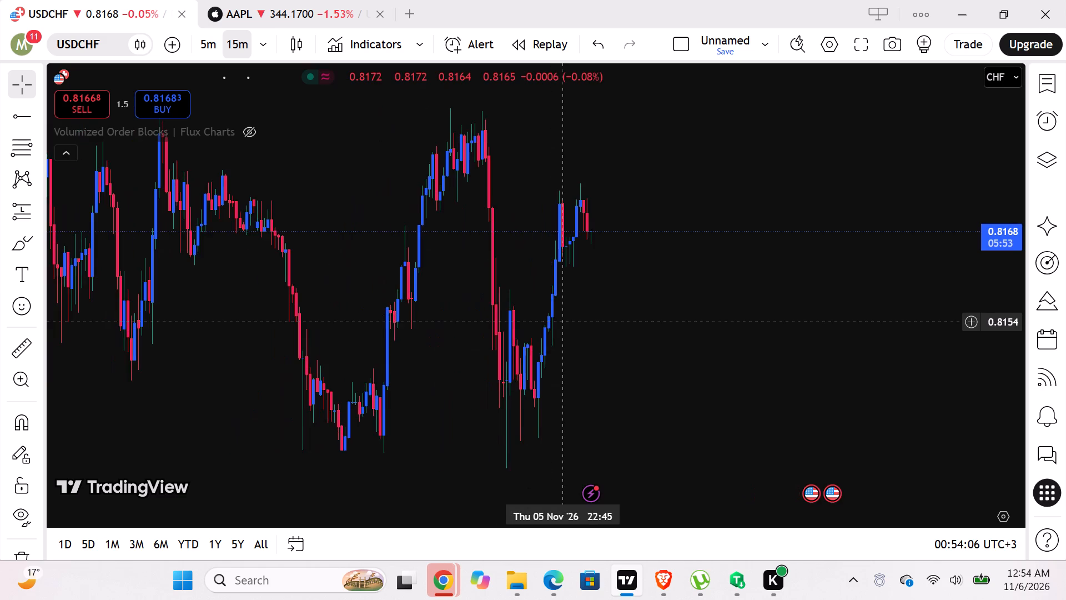
scroll(564, 322, right, 1)
scroll(564, 322, left, 1)
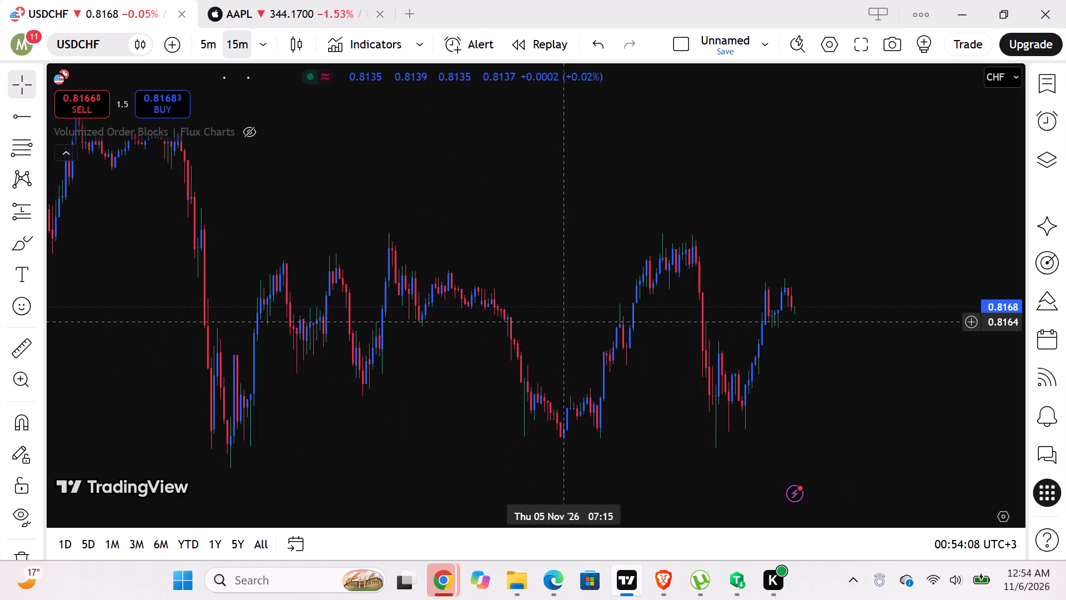
scroll(564, 322, left, 1)
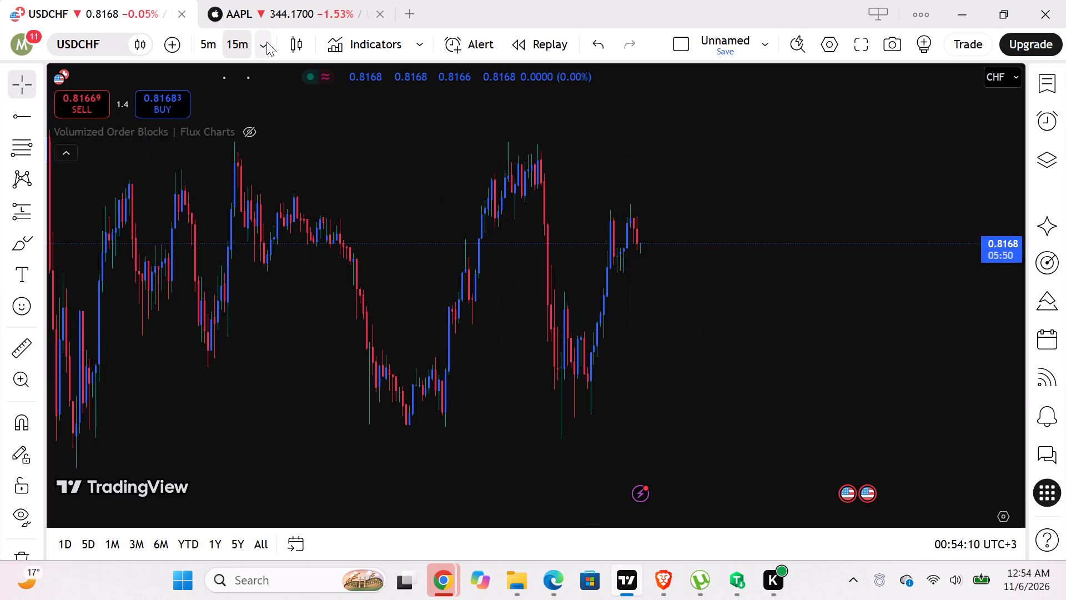
Set the USDCHF chart to the 1-hour timeframe and examine the price structure.
click(264, 42)
scroll(313, 261, down, 2)
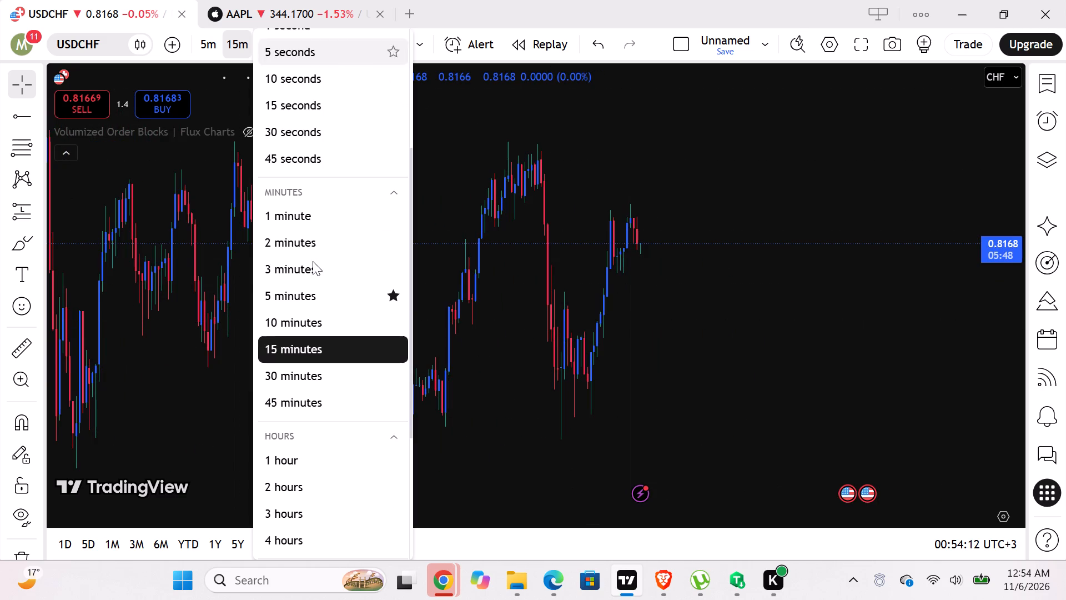
click(309, 451)
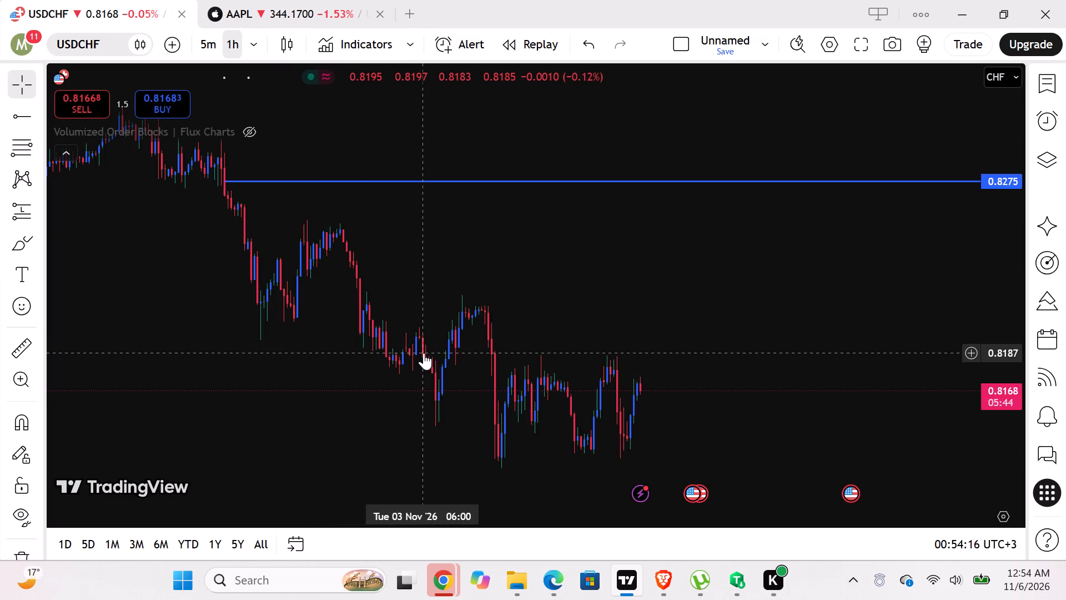
Set the USDCHF chart to the 4-hour timeframe and examine the price history back to August.
click(260, 47)
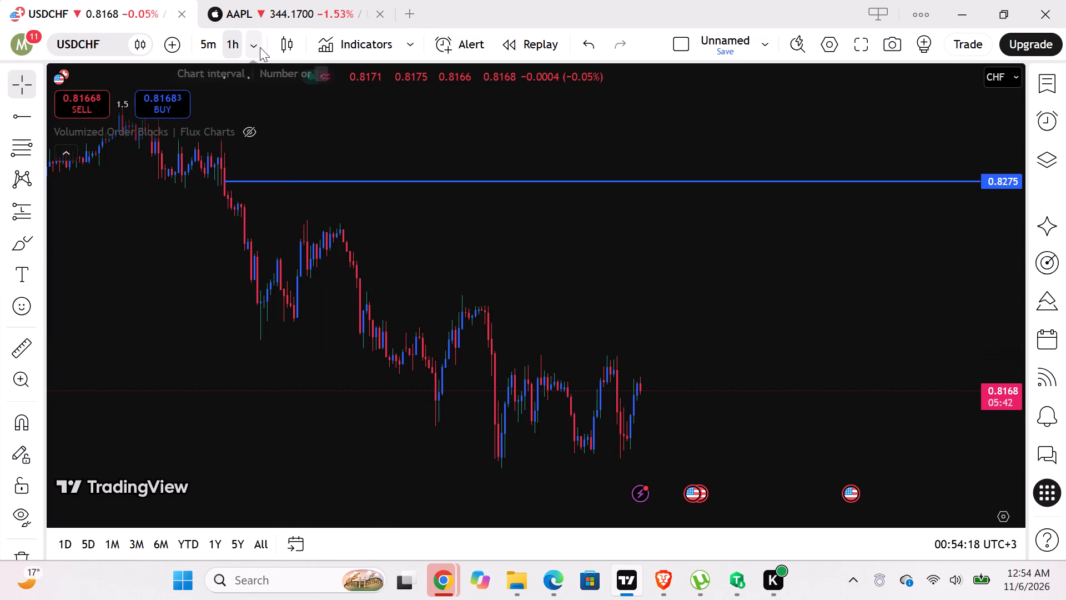
scroll(332, 307, down, 3)
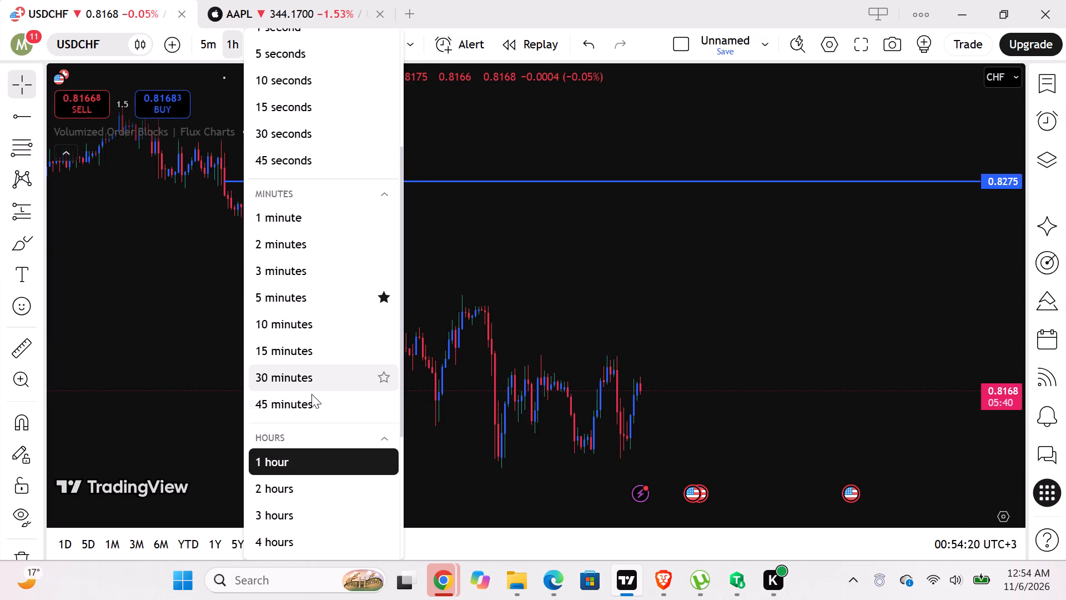
click(288, 531)
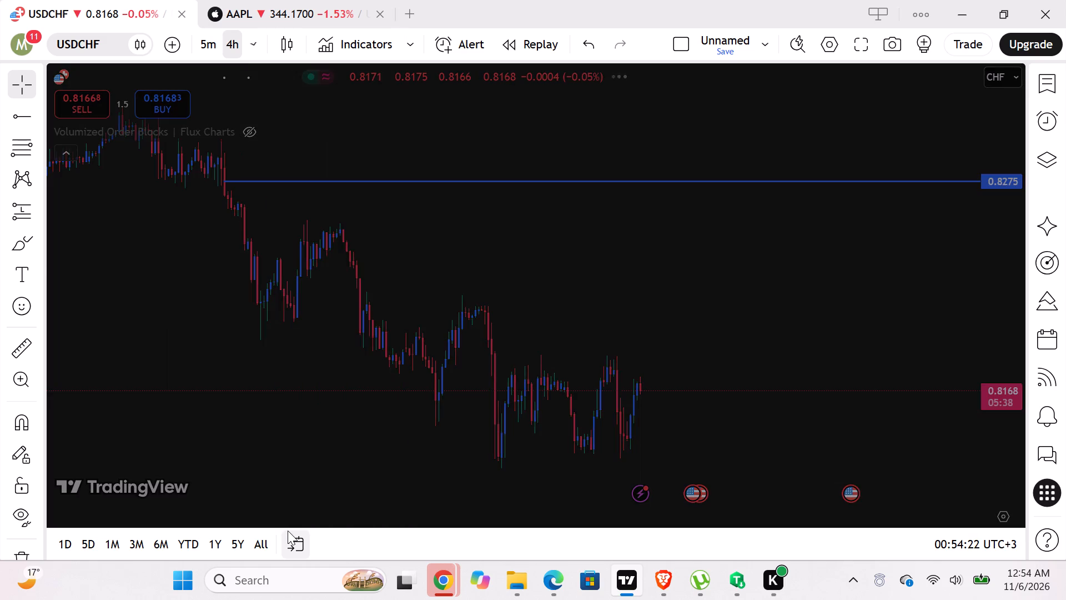
scroll(457, 382, right, 2)
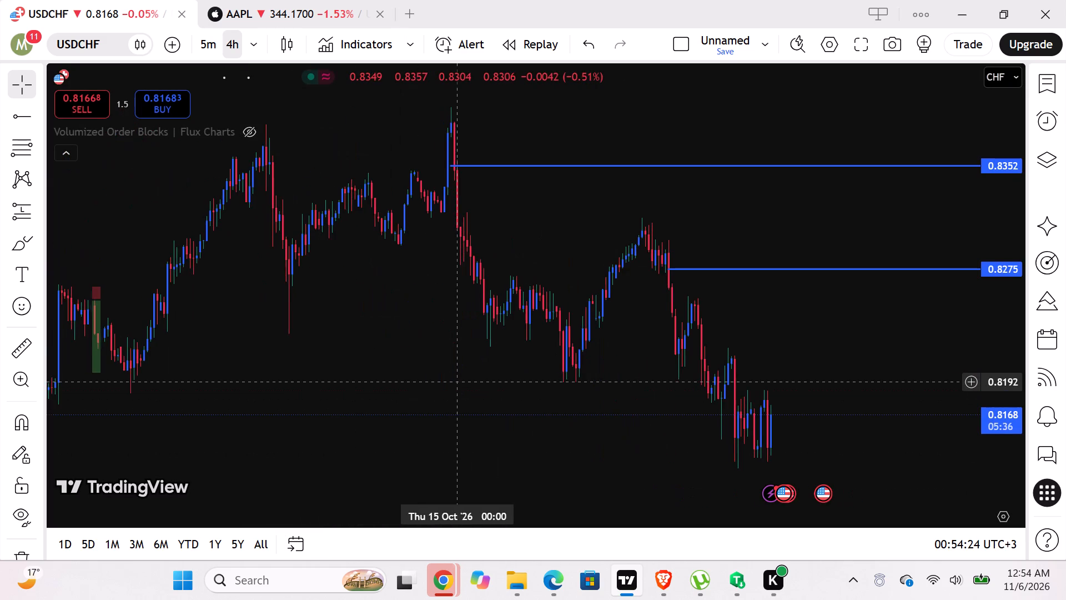
scroll(457, 382, right, 2)
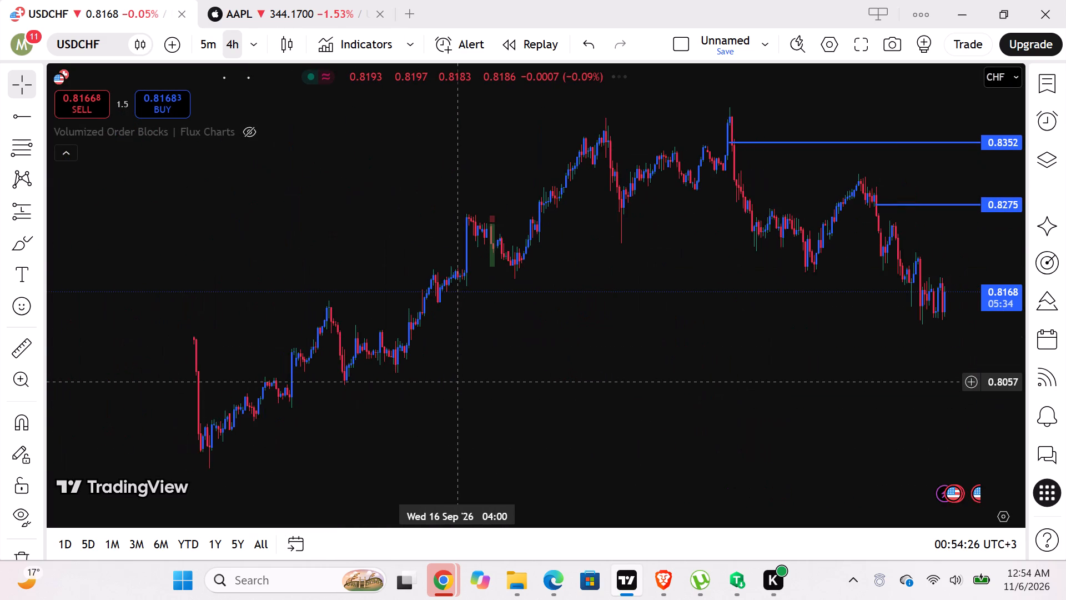
scroll(457, 382, left, 1)
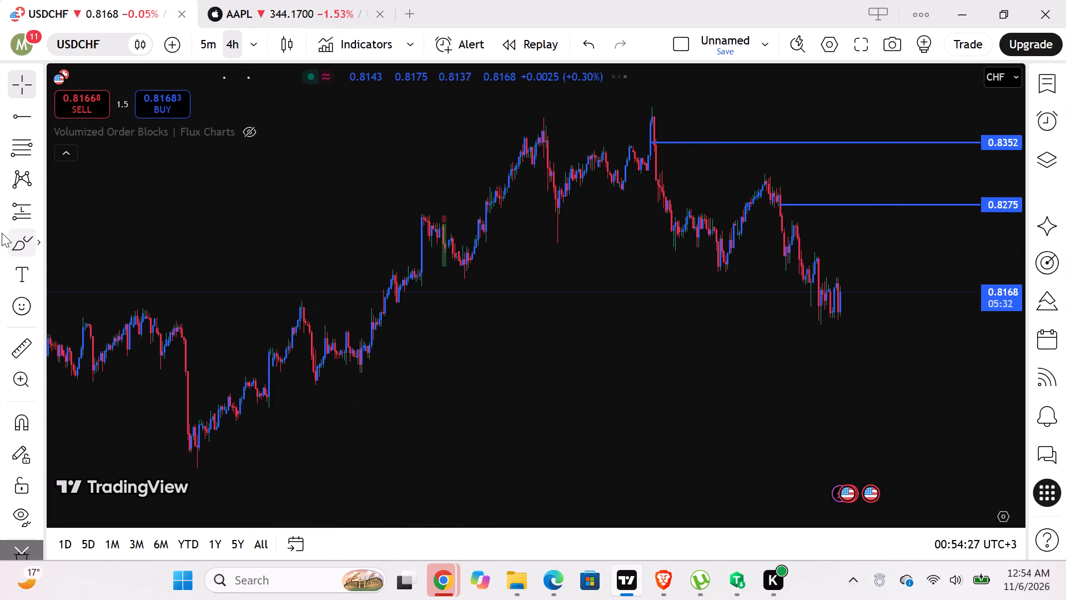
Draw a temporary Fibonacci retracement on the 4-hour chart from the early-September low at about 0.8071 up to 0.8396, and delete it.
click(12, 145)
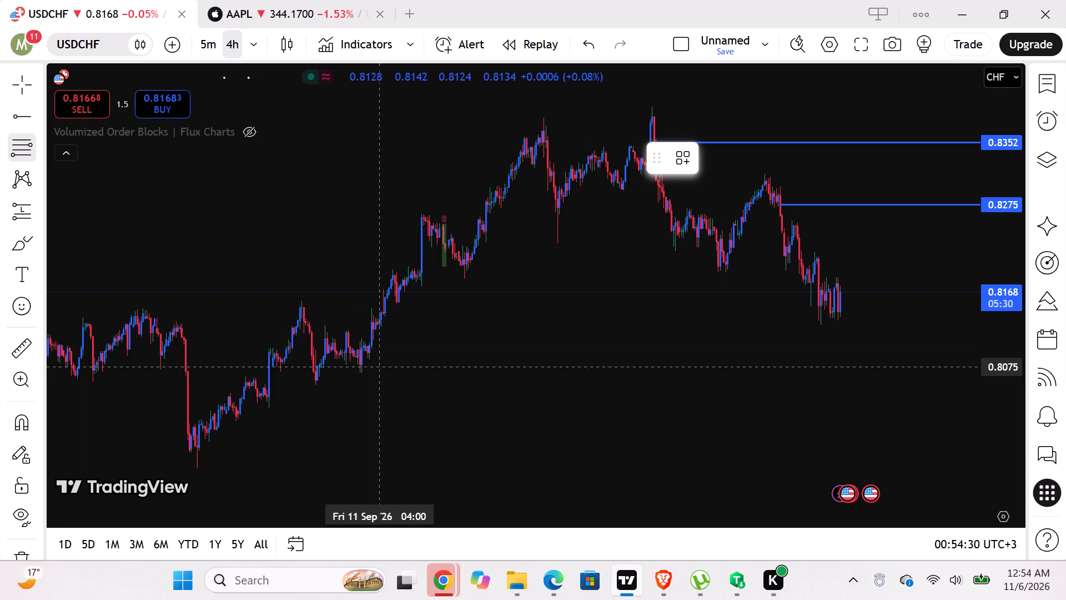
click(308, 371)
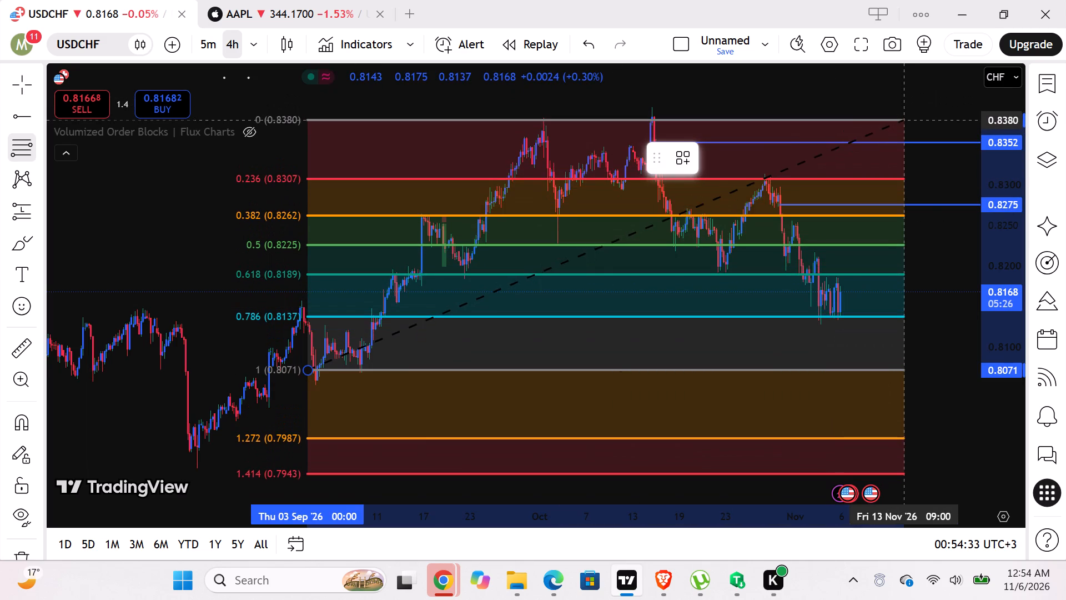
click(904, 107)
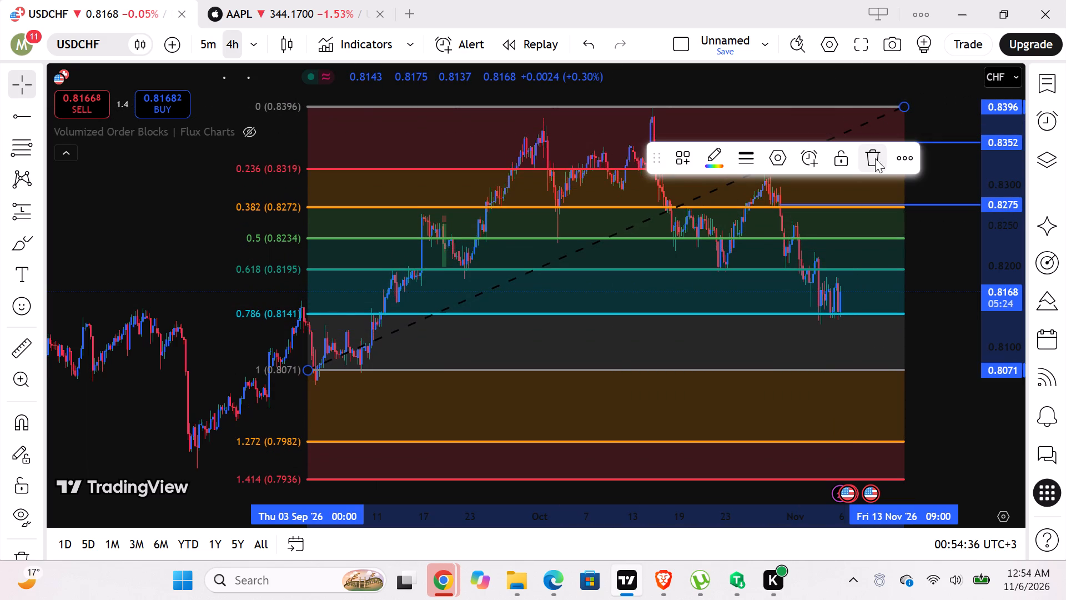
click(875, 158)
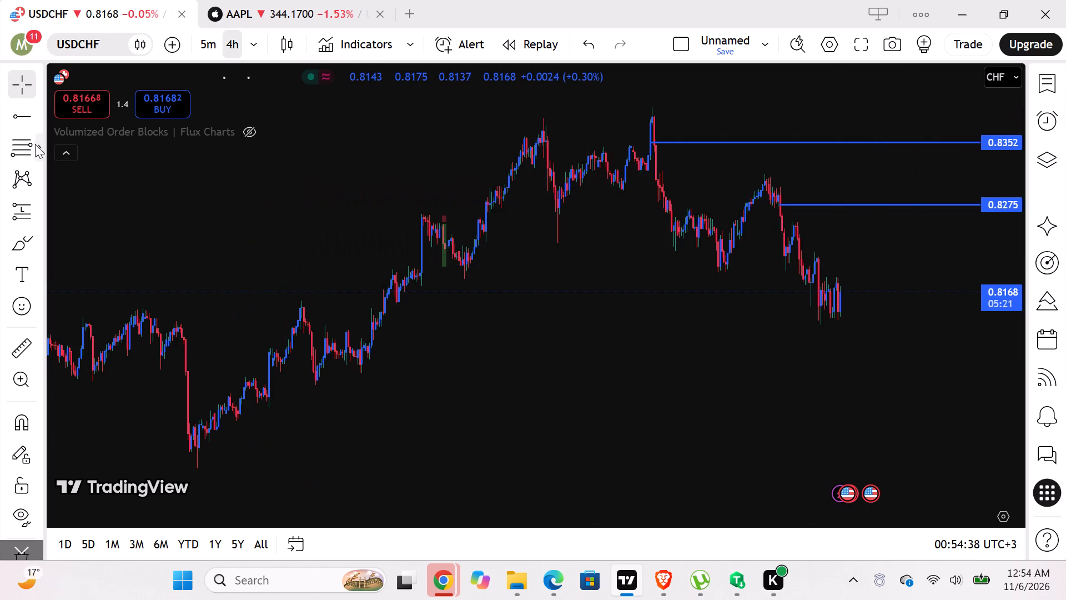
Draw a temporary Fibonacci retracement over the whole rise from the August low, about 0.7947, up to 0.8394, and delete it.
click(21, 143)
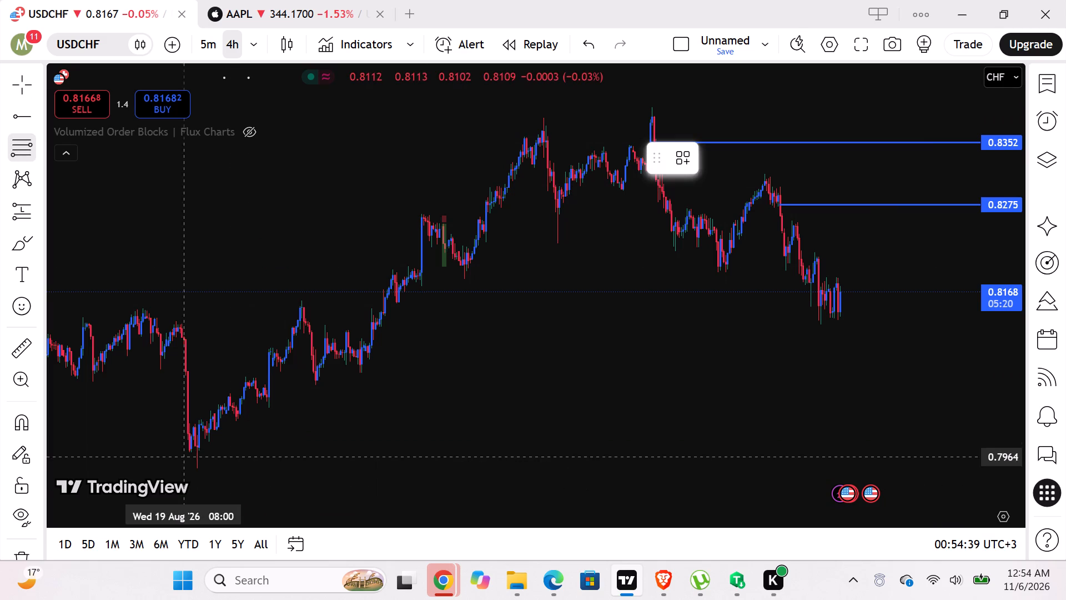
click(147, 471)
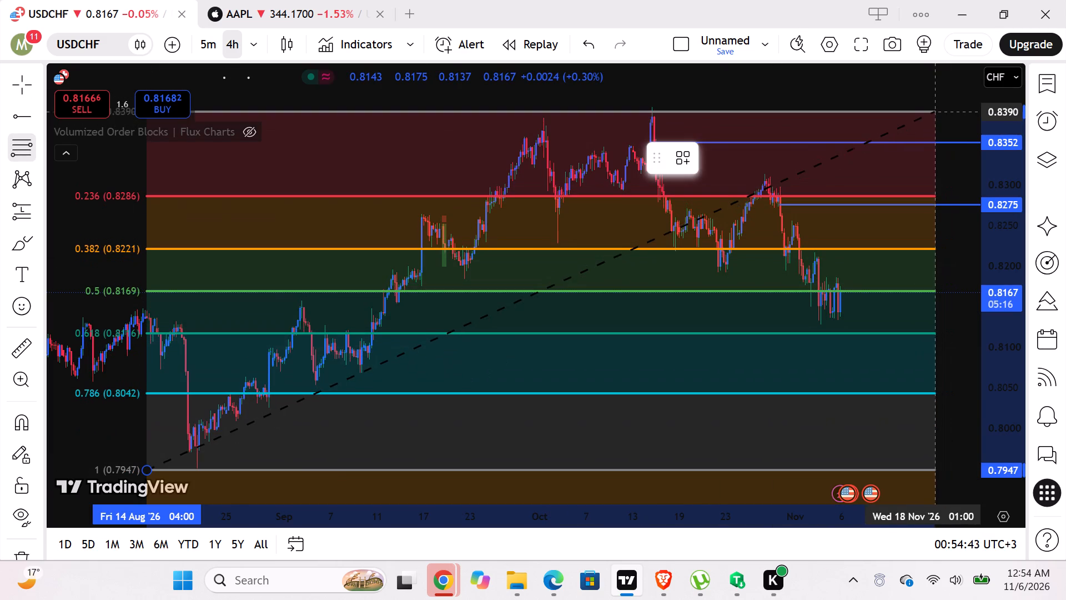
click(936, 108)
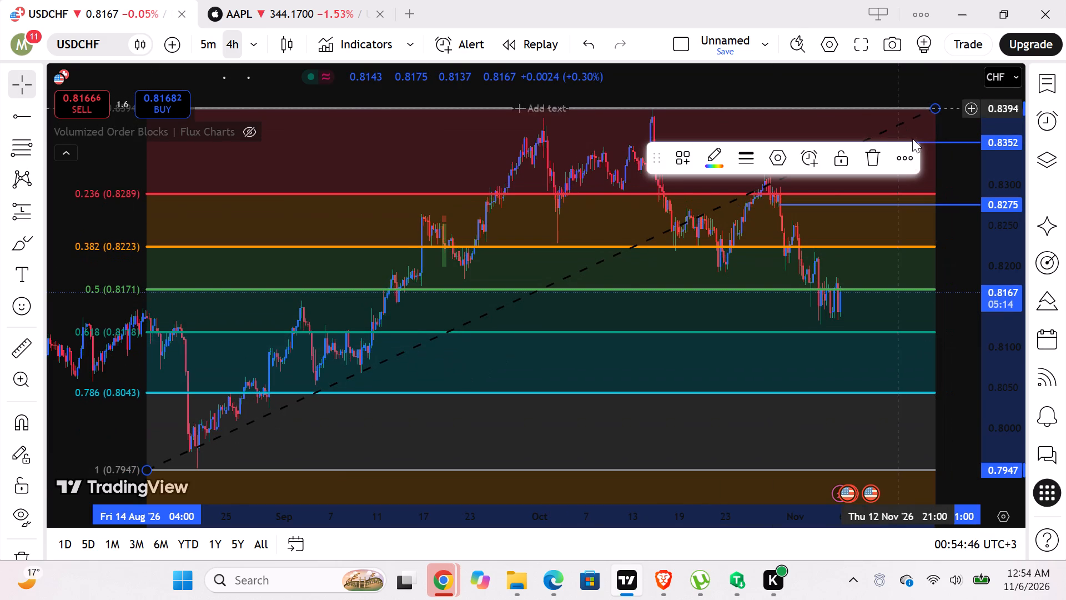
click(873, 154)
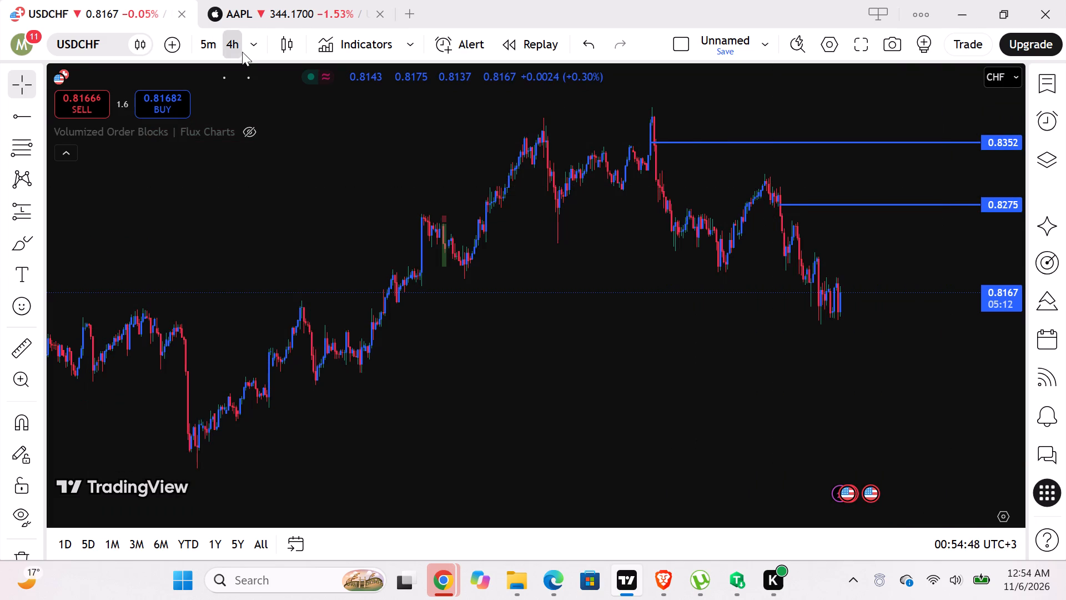
Set the USDCHF chart to the 15-minute timeframe and examine the latest candles.
click(253, 49)
scroll(313, 422, down, 1)
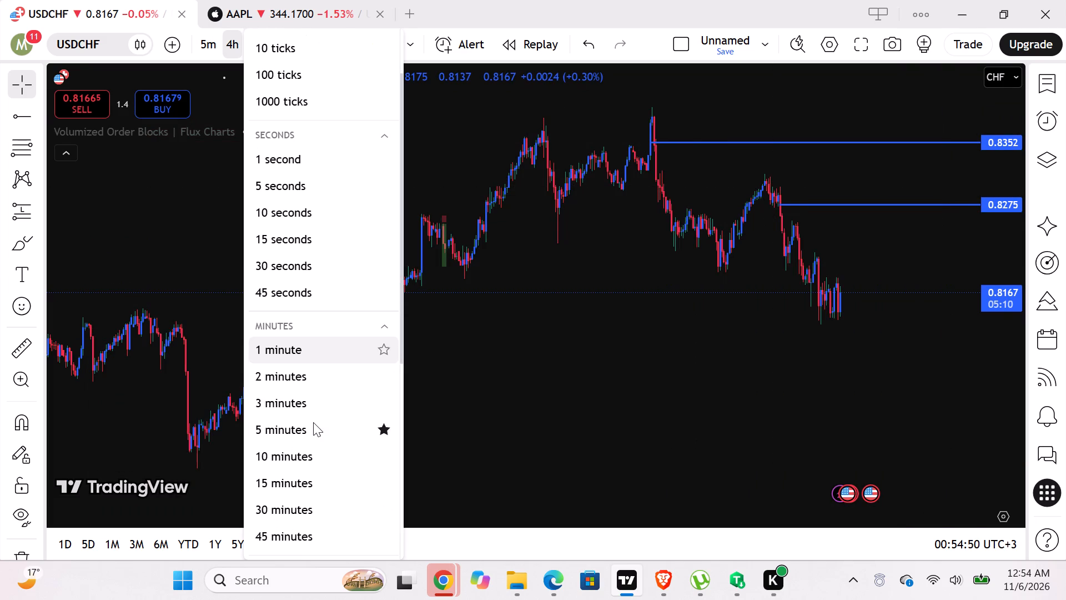
click(314, 486)
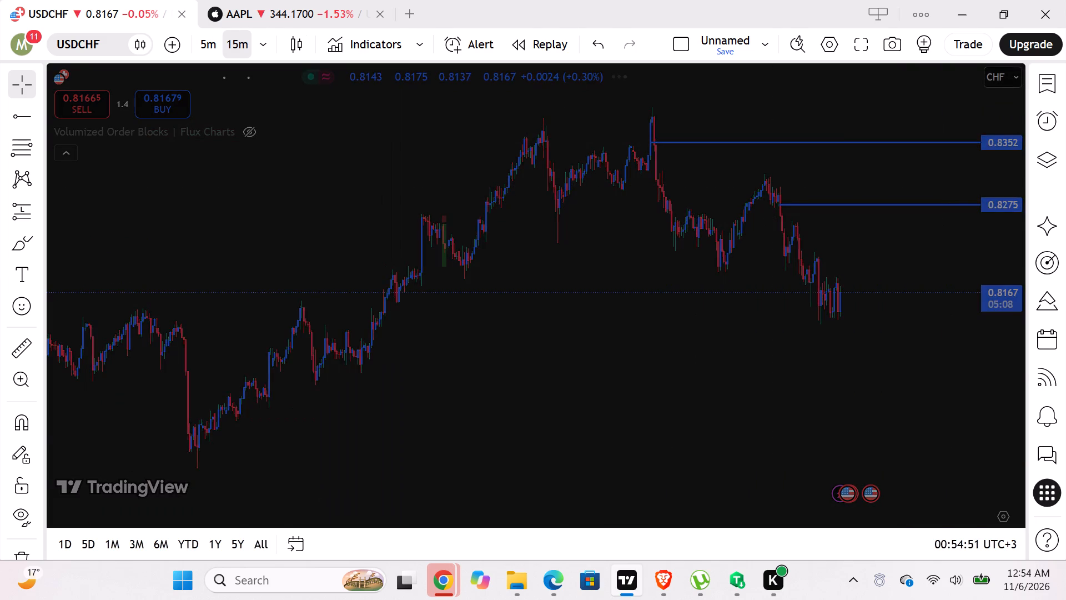
scroll(700, 314, left, 4)
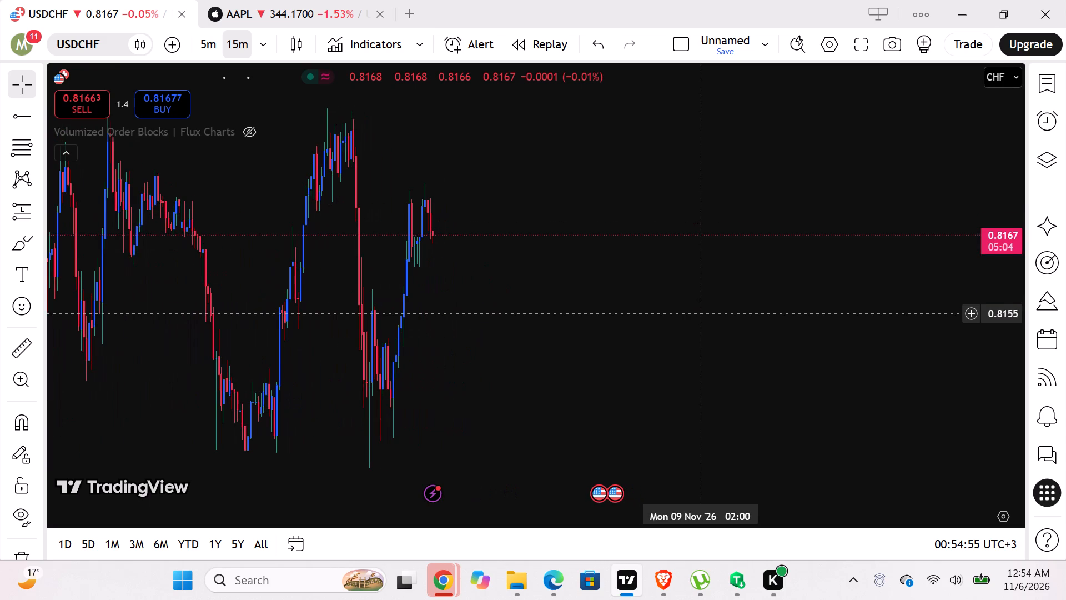
click(193, 42)
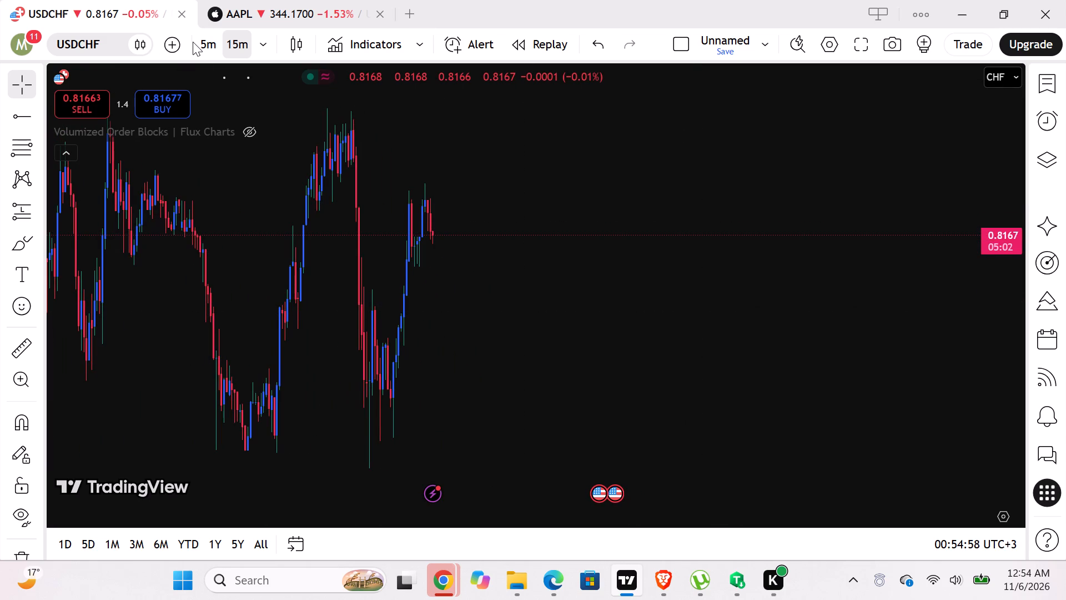
Set the USDCHF chart to the 5-minute timeframe and examine the 5 November swings up to the latest candles.
click(200, 42)
scroll(317, 248, right, 3)
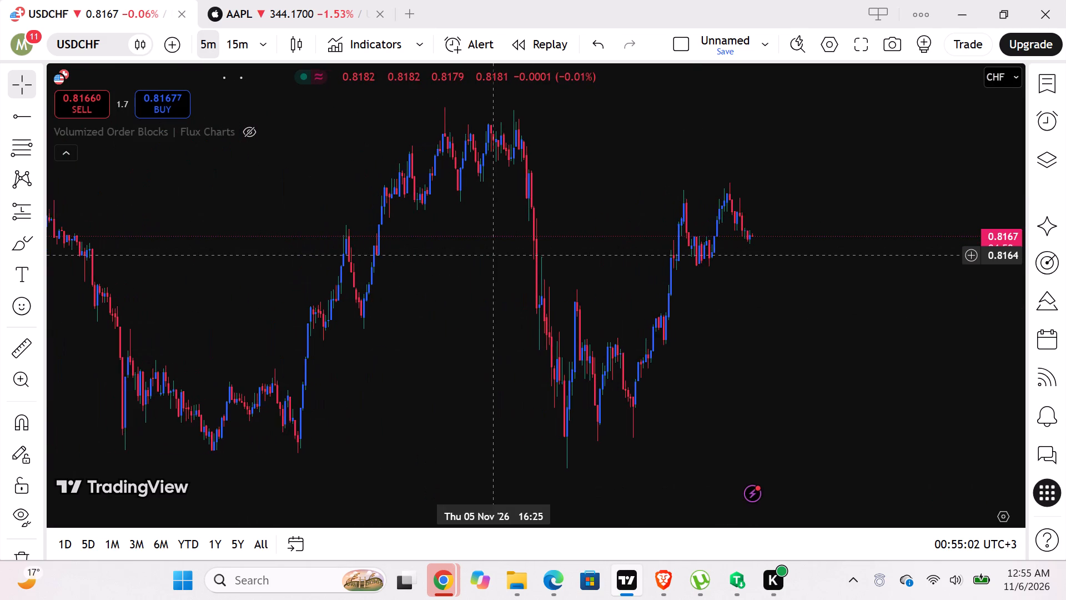
scroll(494, 256, left, 3)
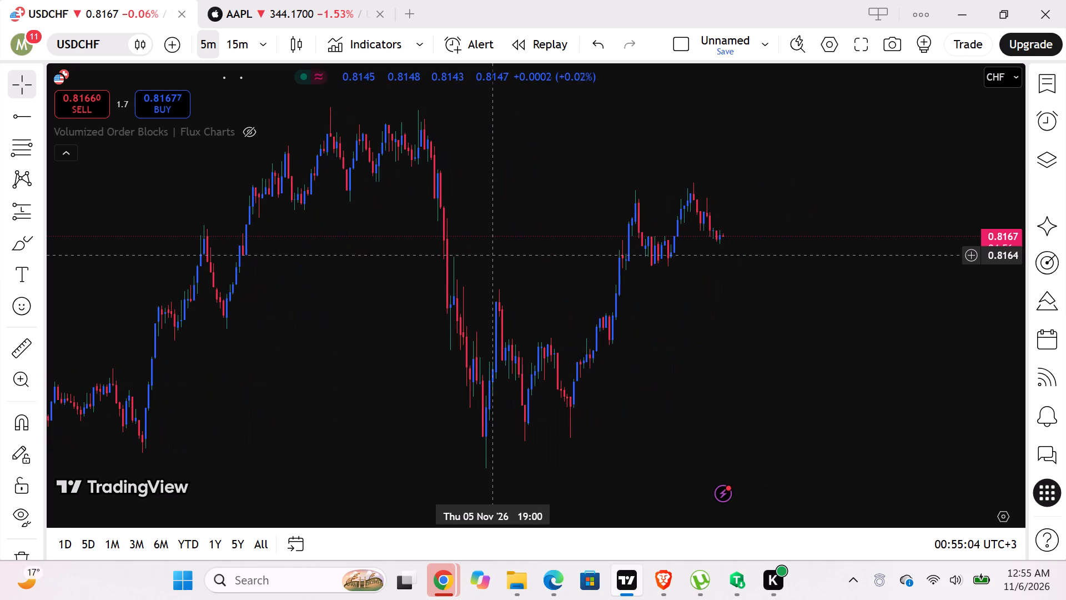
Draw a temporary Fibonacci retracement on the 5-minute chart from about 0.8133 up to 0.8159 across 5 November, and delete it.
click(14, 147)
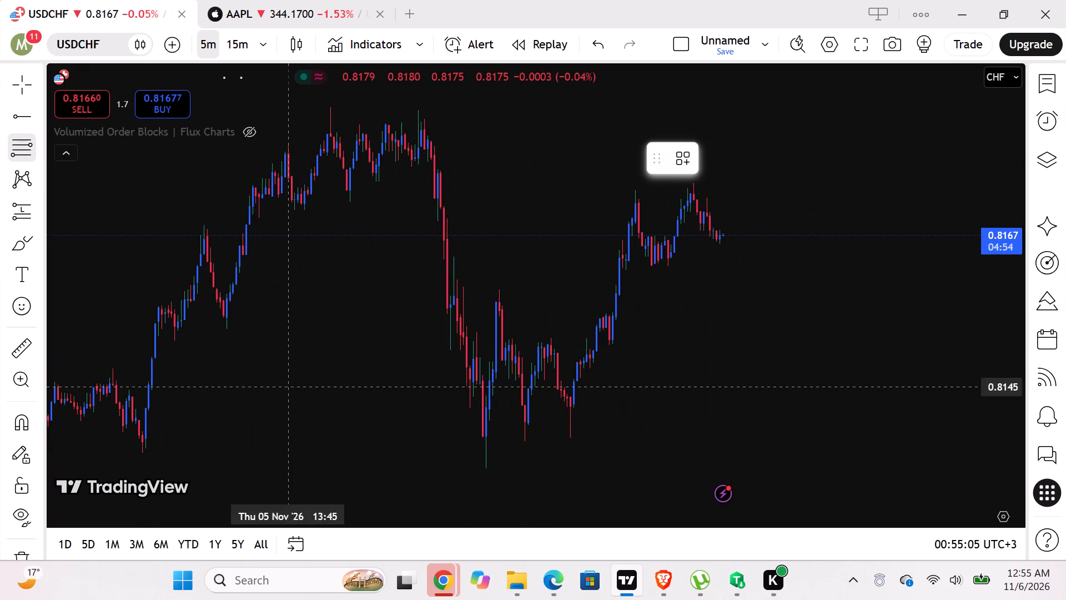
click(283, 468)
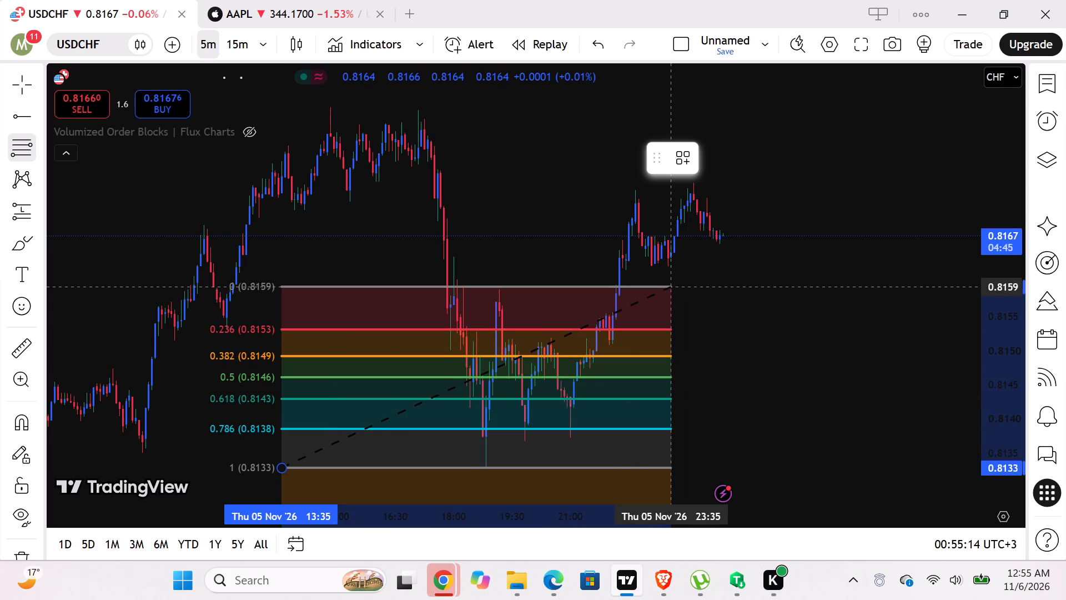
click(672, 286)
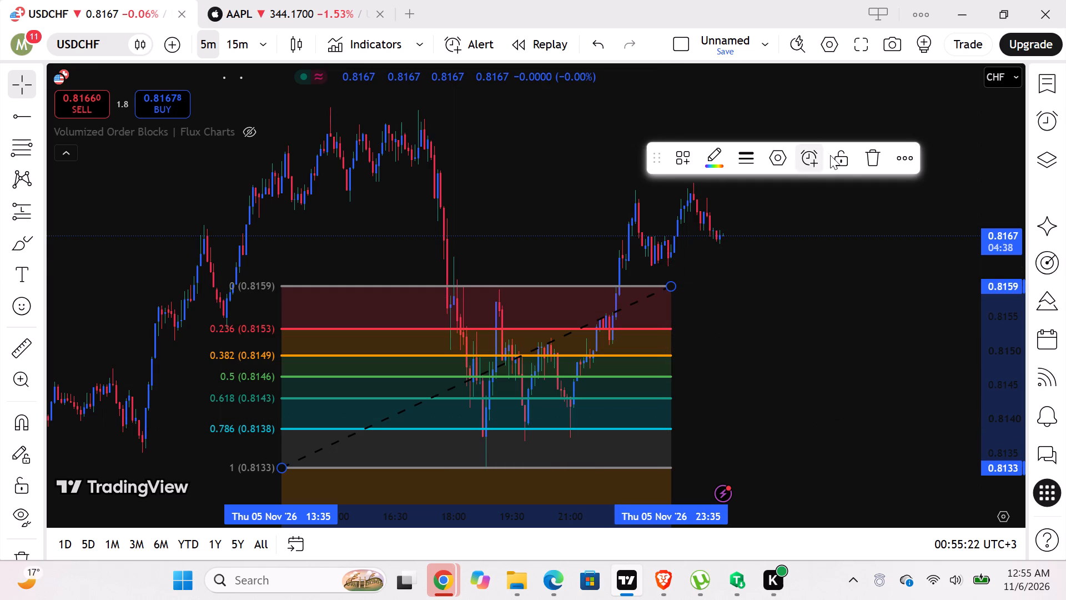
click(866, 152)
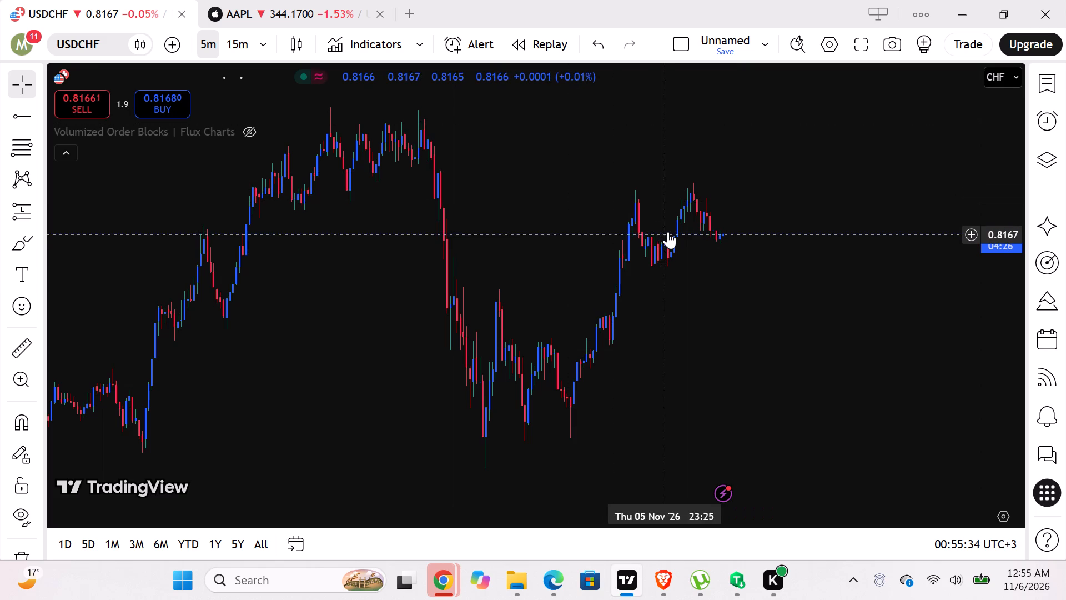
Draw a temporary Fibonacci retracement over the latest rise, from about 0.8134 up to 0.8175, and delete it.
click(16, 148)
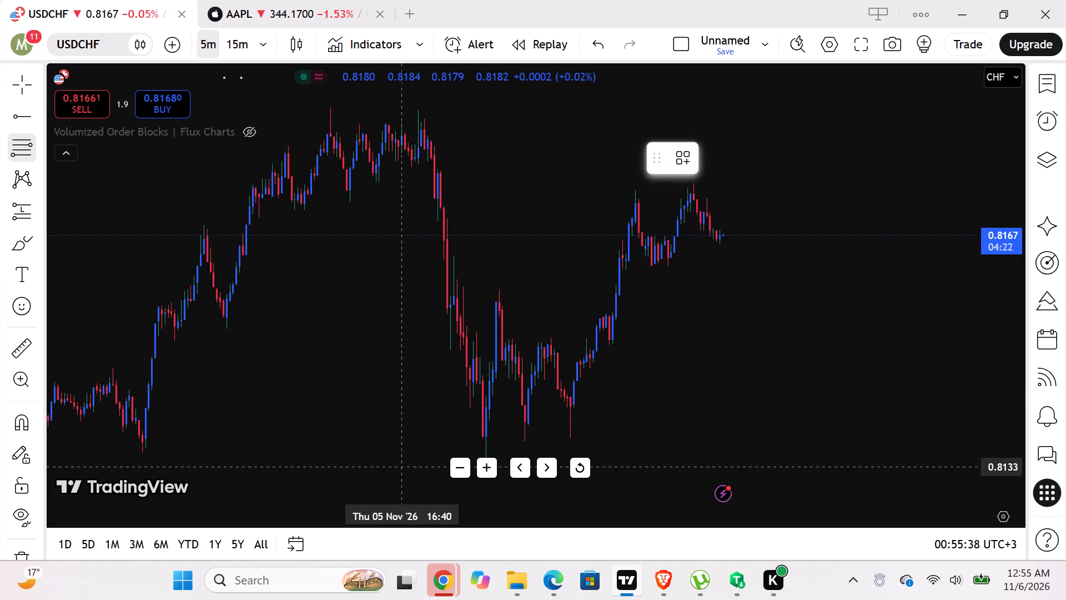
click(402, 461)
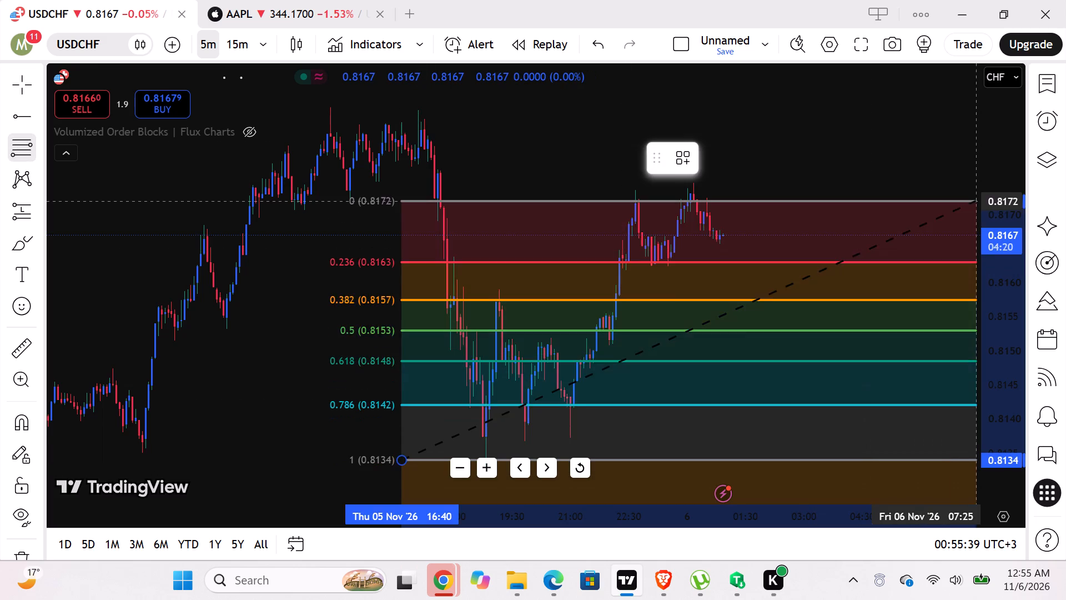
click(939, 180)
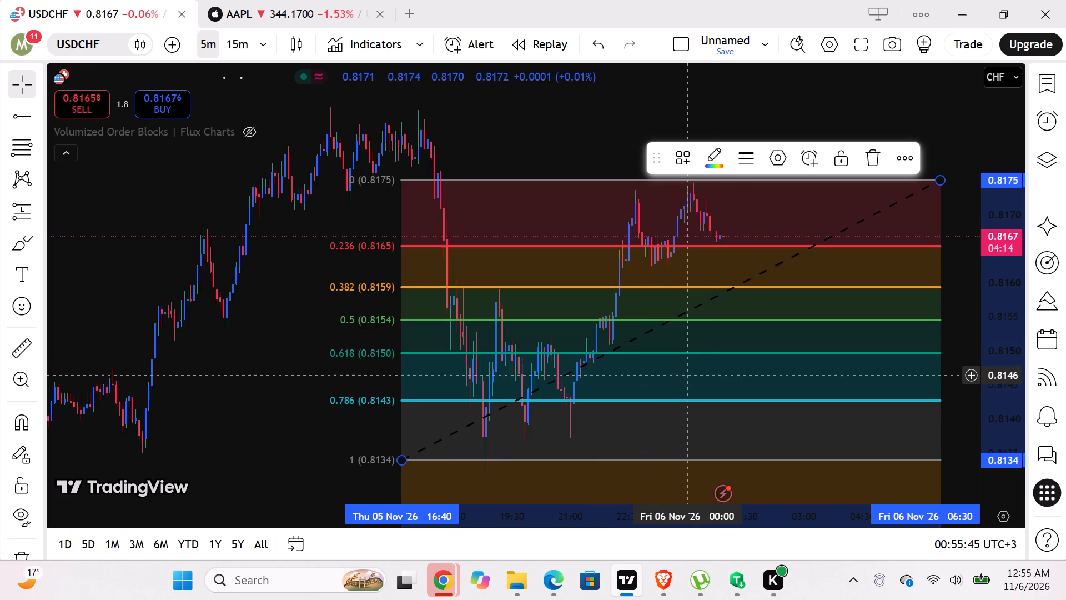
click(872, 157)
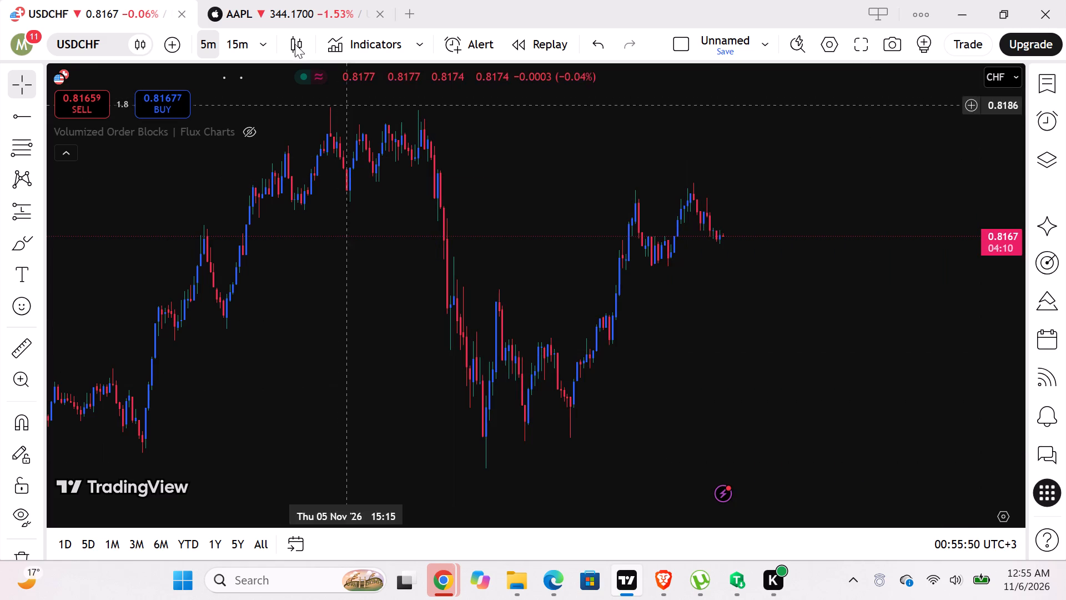
Compare recent USDCHF price action on the 15-minute and 1-hour timeframes, ending on the 5-minute timeframe.
click(232, 39)
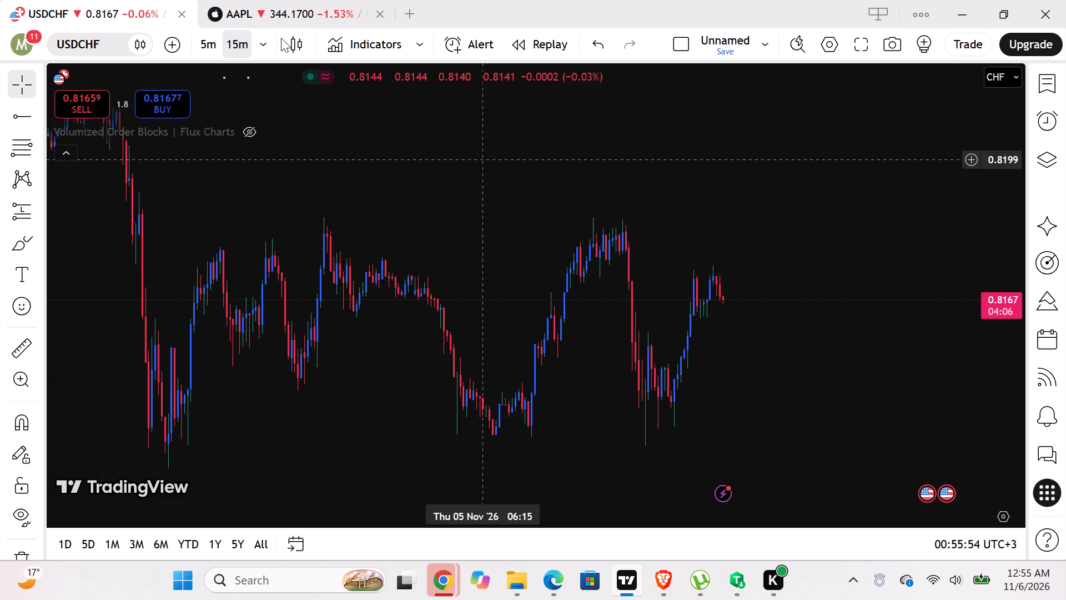
click(267, 39)
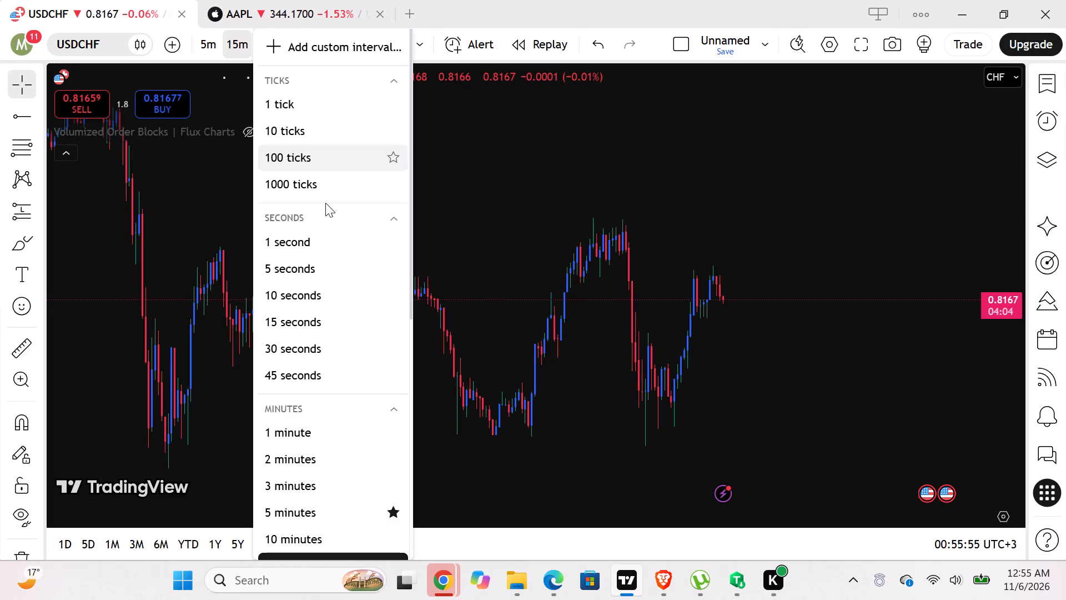
scroll(340, 307, down, 2)
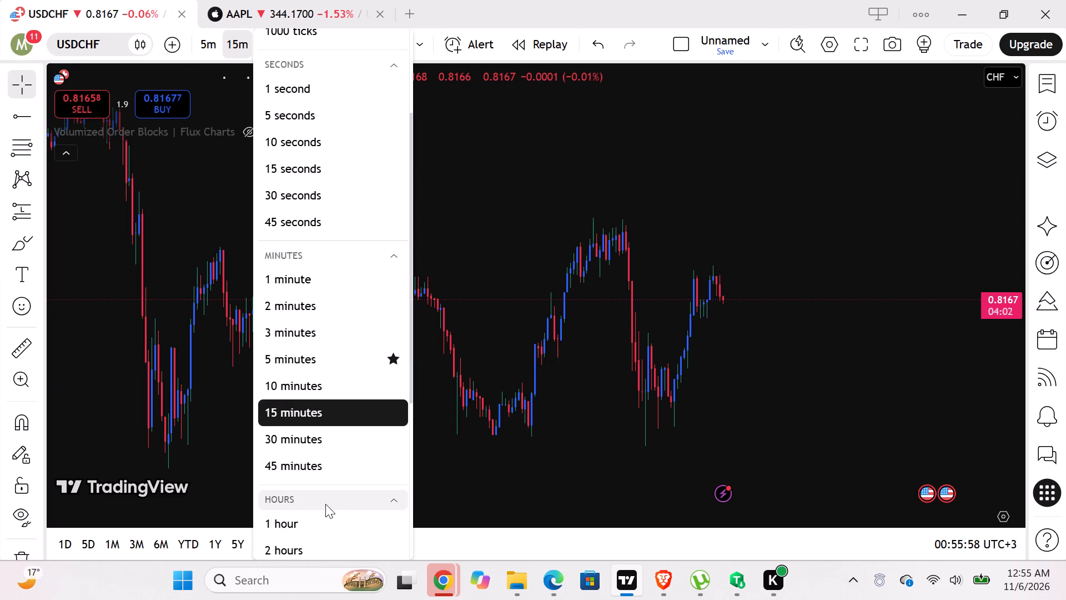
click(311, 516)
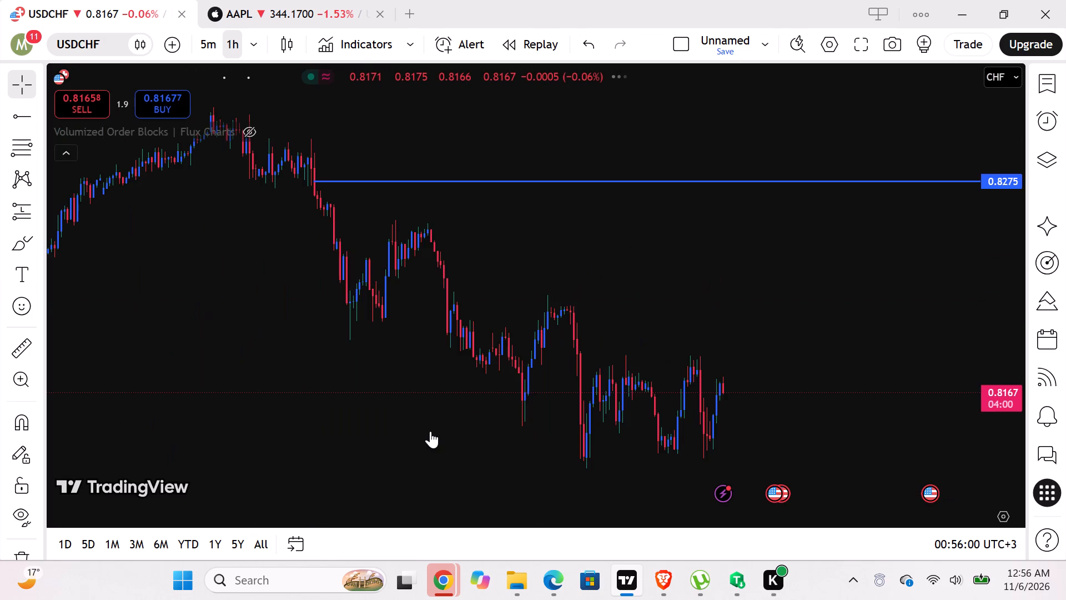
scroll(695, 299, left, 3)
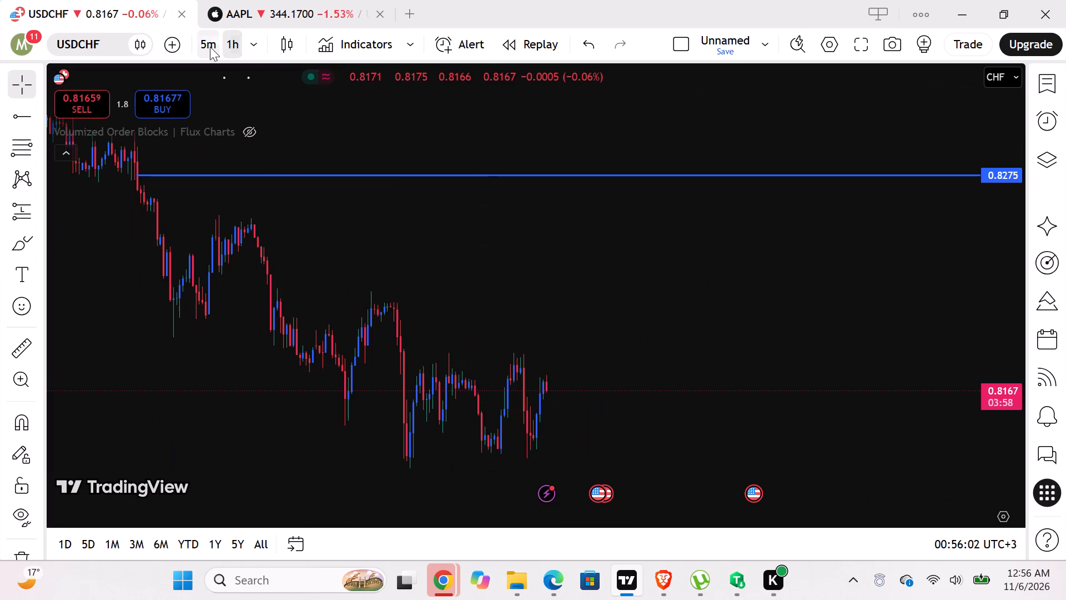
click(209, 47)
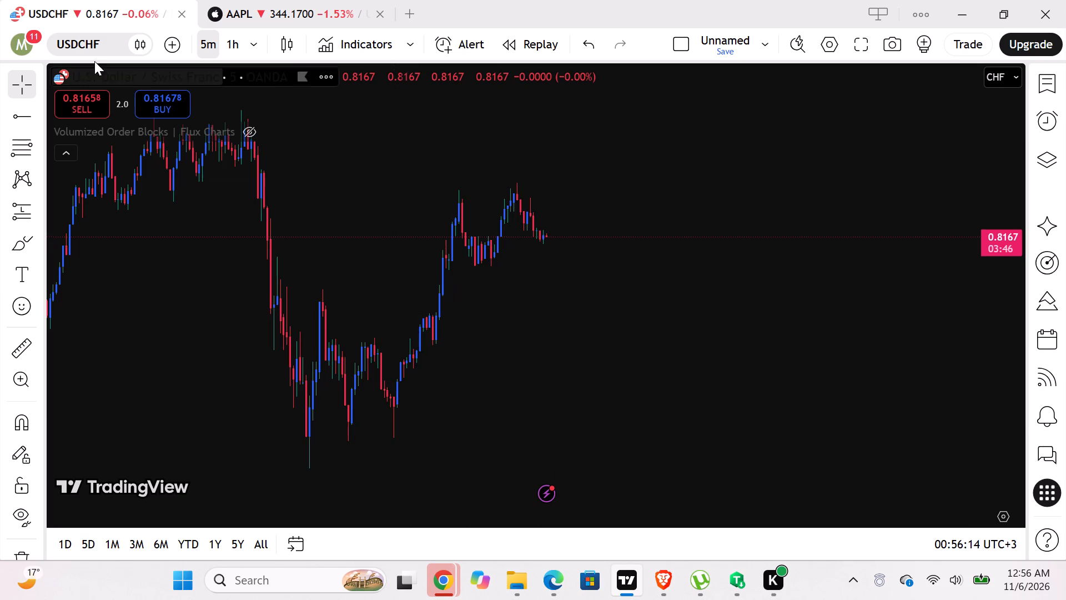
Switch the chart to the FX AUDUSD symbol and examine its recent price action on the 1-hour timeframe.
click(92, 38)
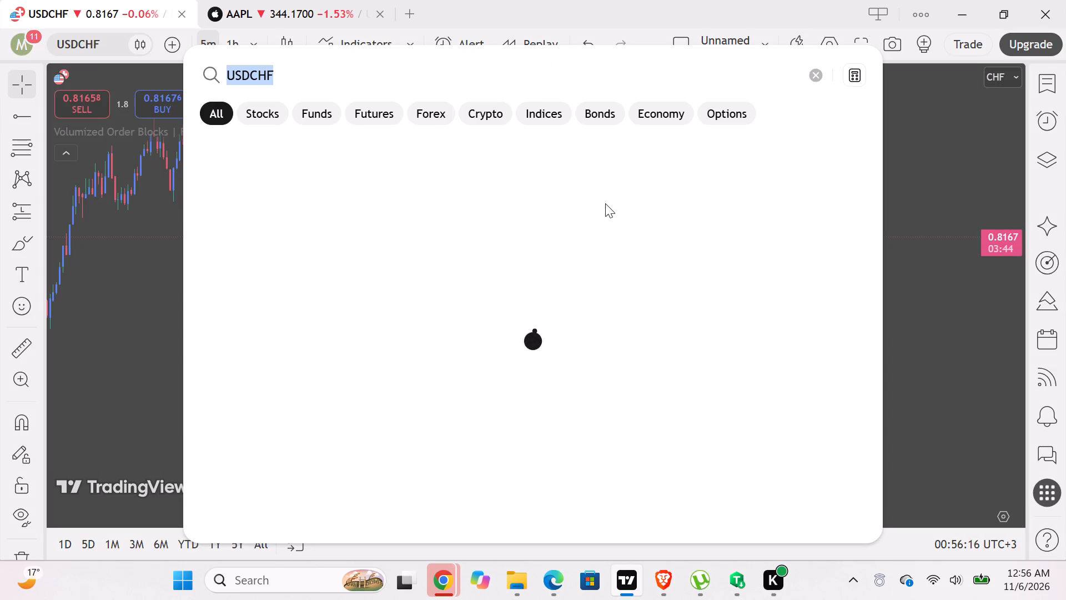
click(811, 83)
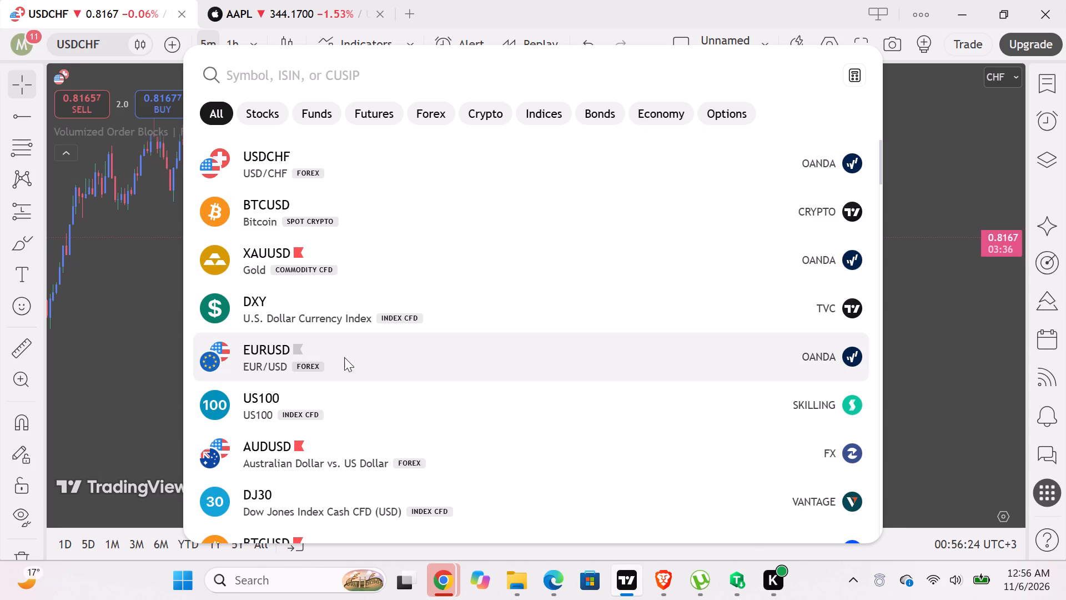
click(354, 442)
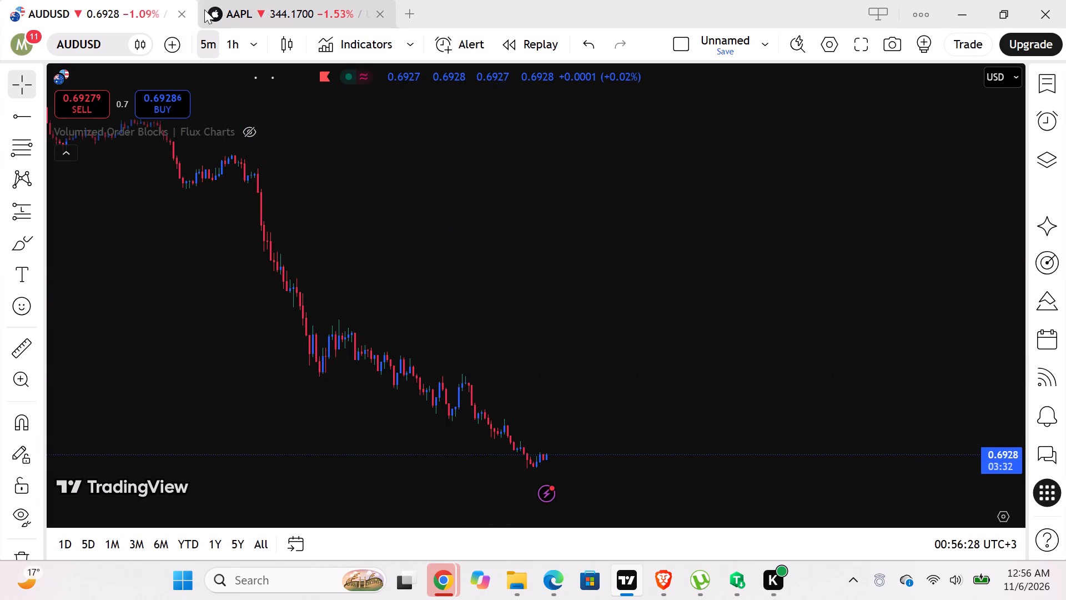
click(229, 38)
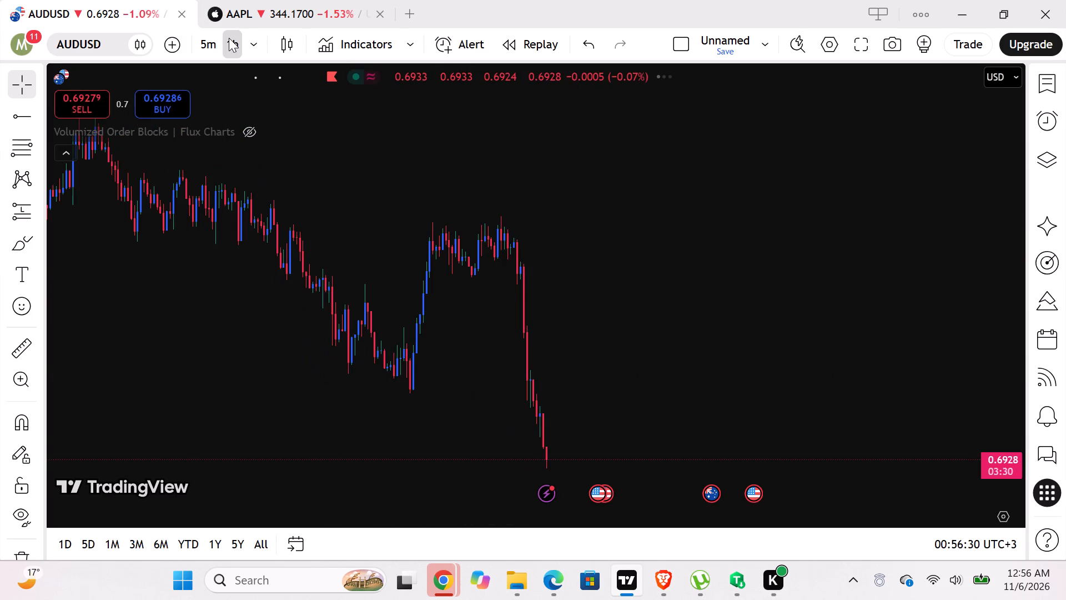
scroll(496, 194, right, 4)
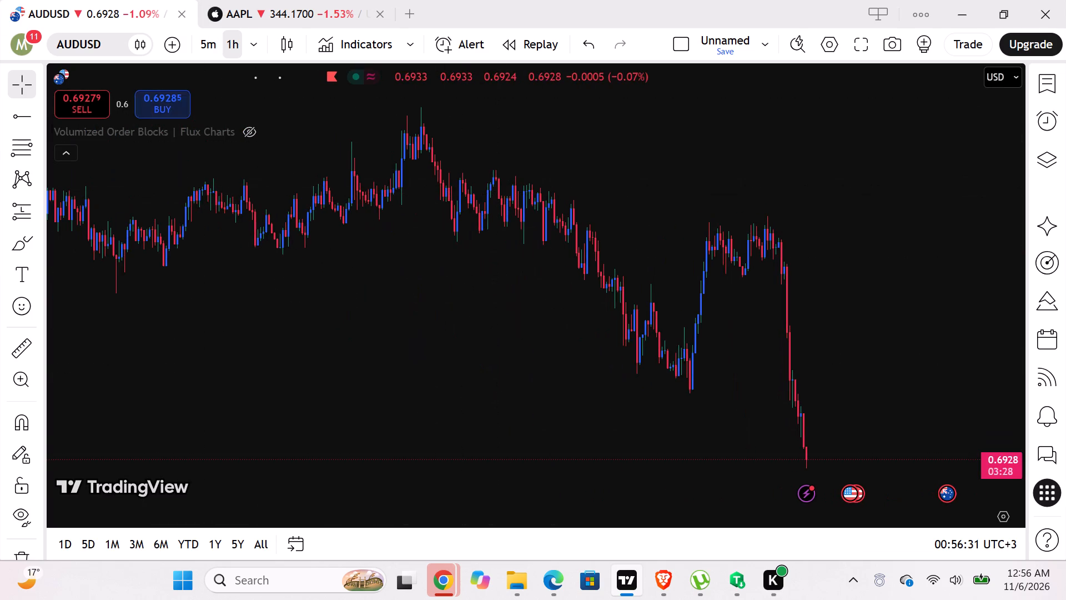
Switch the chart to the spot crypto BTCUSD symbol and examine its latest candles on the 1-hour timeframe.
click(85, 48)
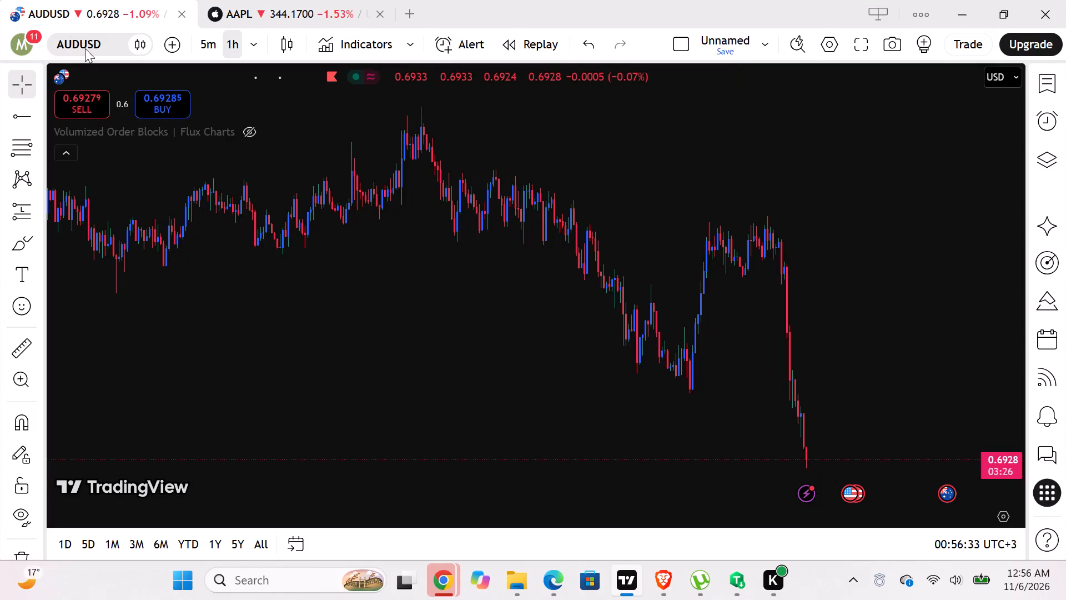
click(812, 73)
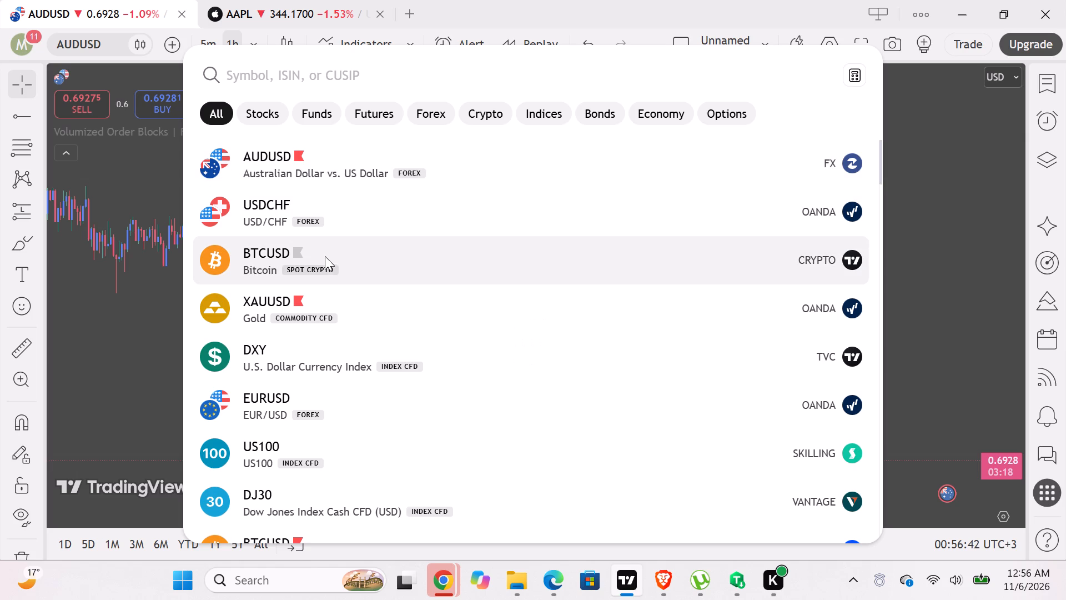
click(325, 258)
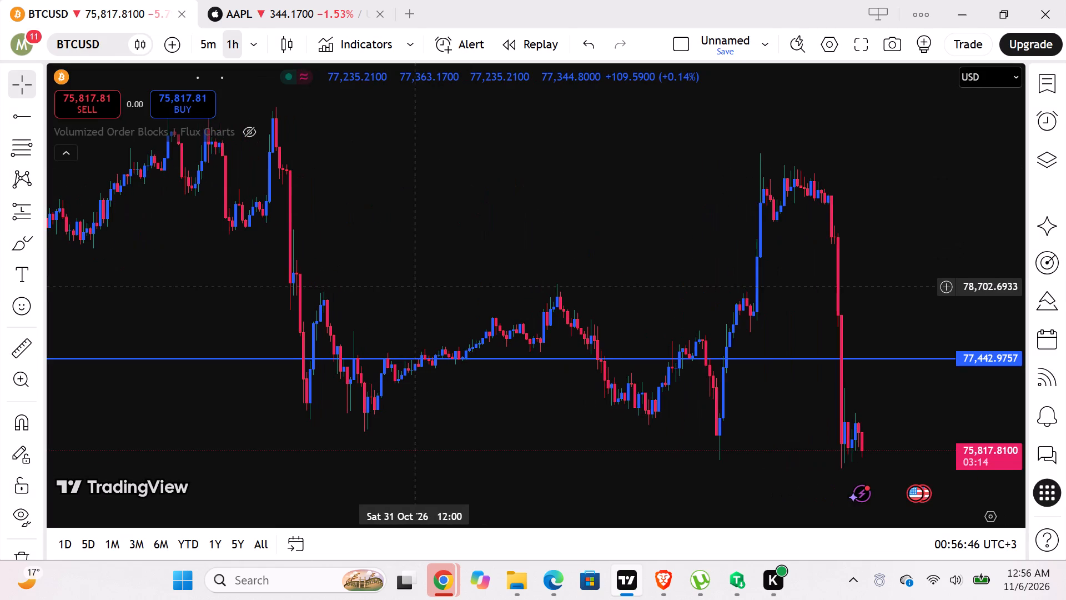
scroll(415, 287, left, 5)
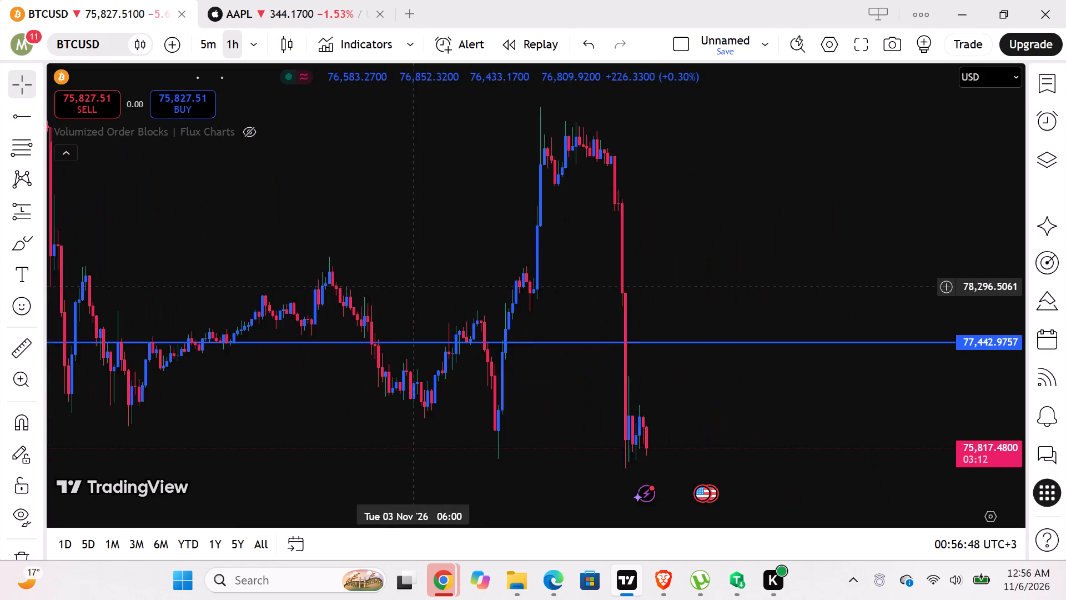
scroll(415, 287, left, 1)
Set the BTCUSD chart to the 5-minute timeframe and examine the latest drop and the candles following it.
click(202, 56)
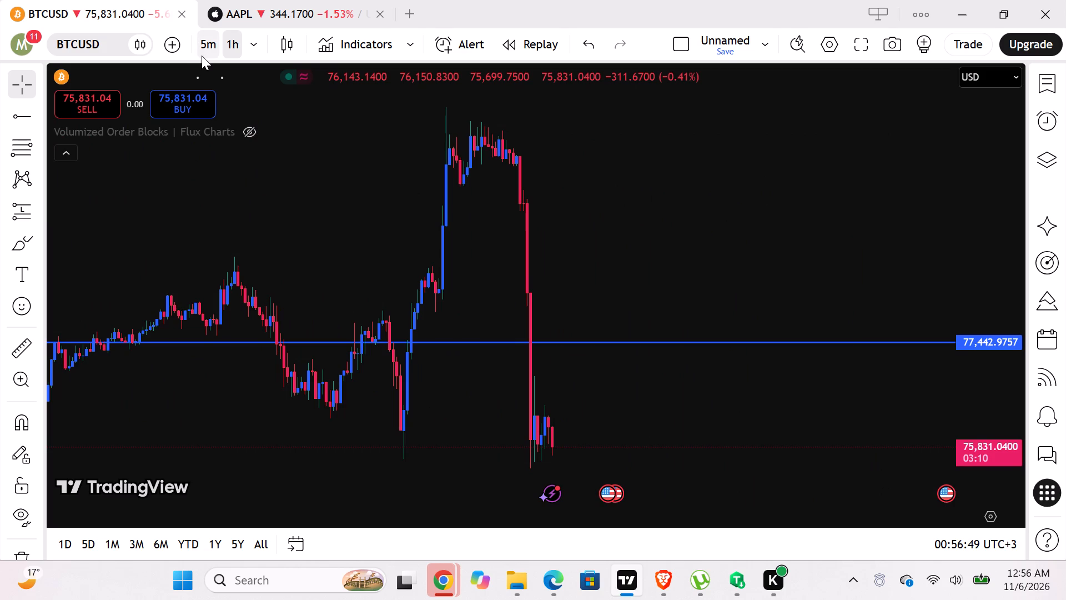
scroll(555, 194, left, 1)
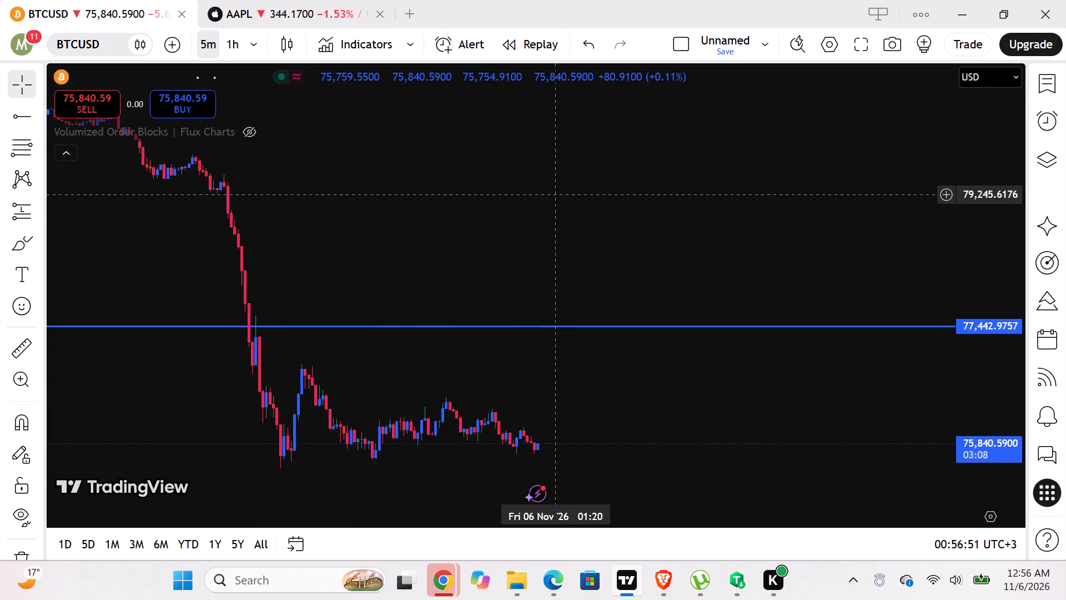
scroll(555, 194, left, 2)
scroll(555, 194, right, 1)
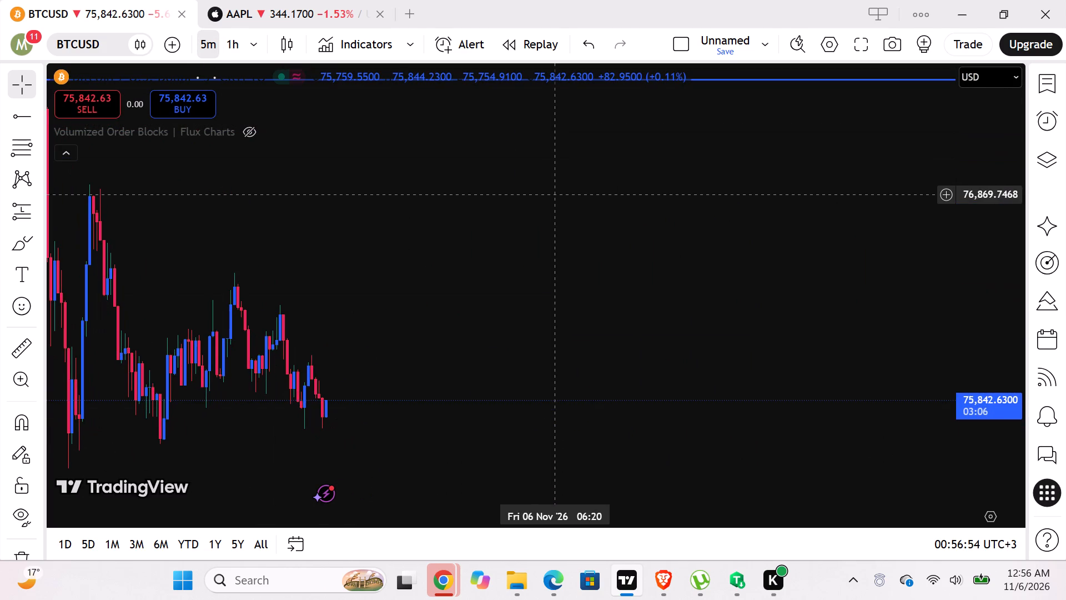
scroll(555, 194, right, 1)
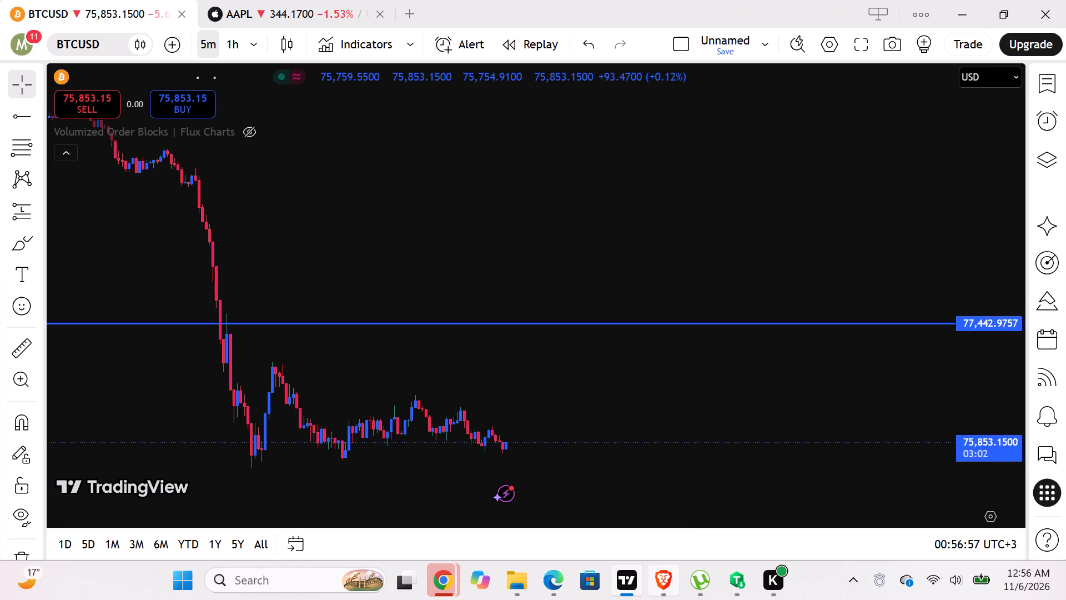
Switch the chart back to OANDA's USDCHF and examine the 5-minute price history back to about 4 November.
click(86, 45)
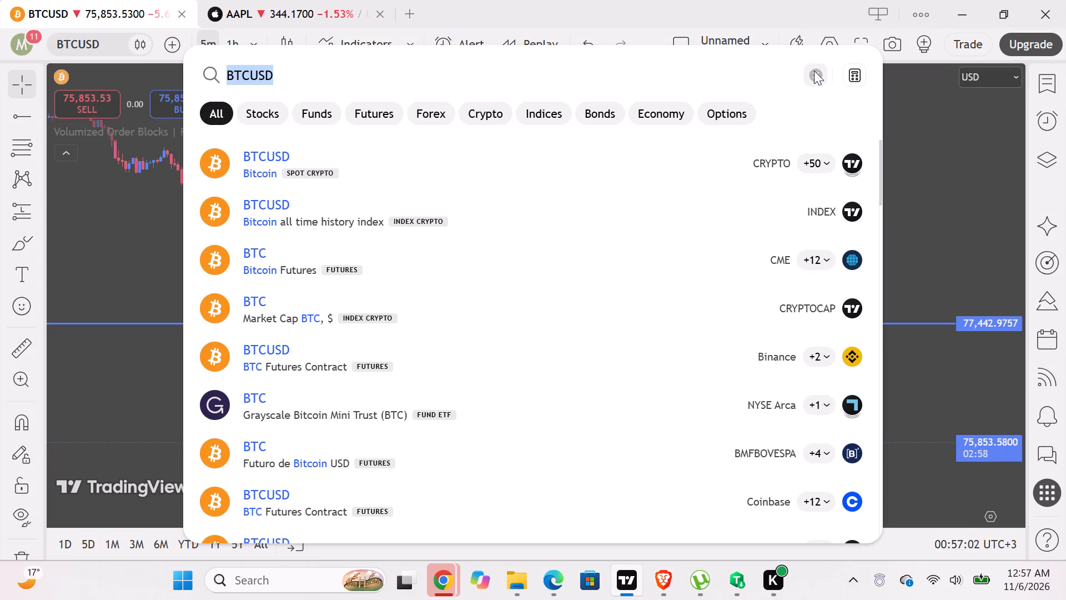
click(814, 71)
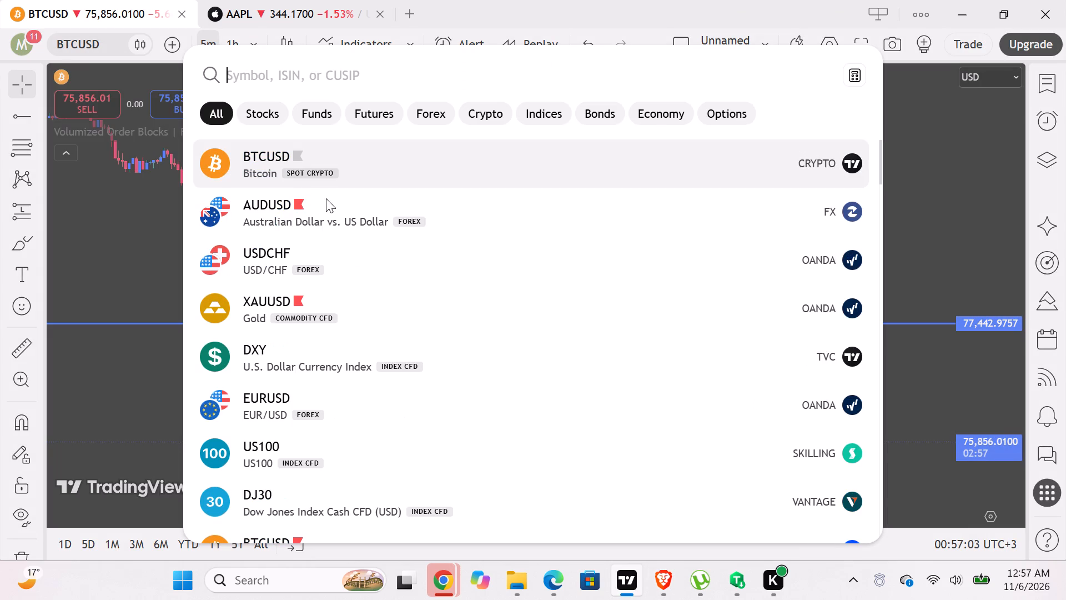
click(376, 246)
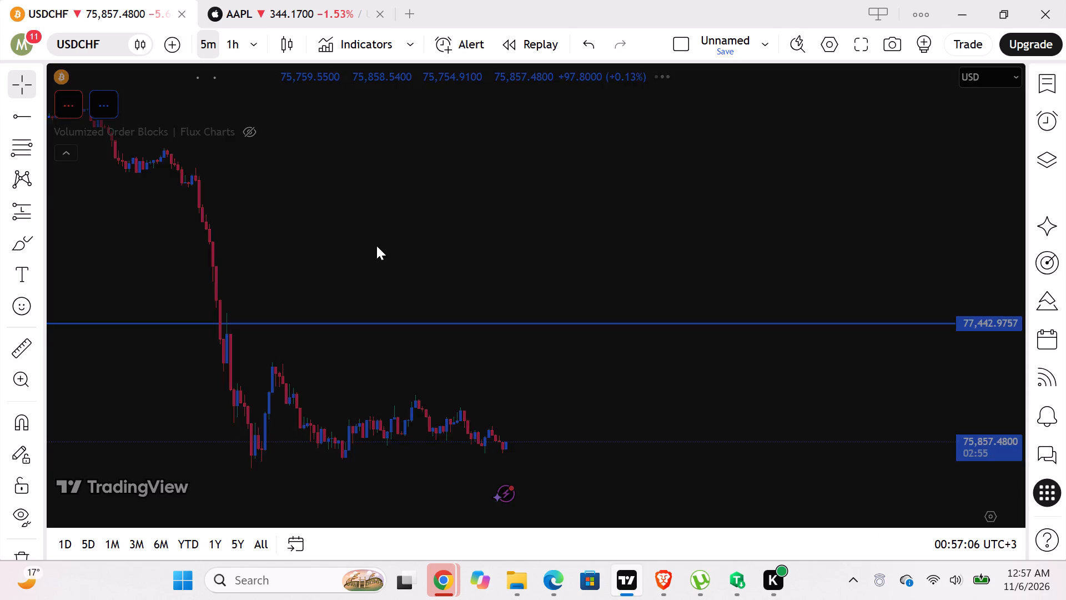
scroll(502, 258, right, 4)
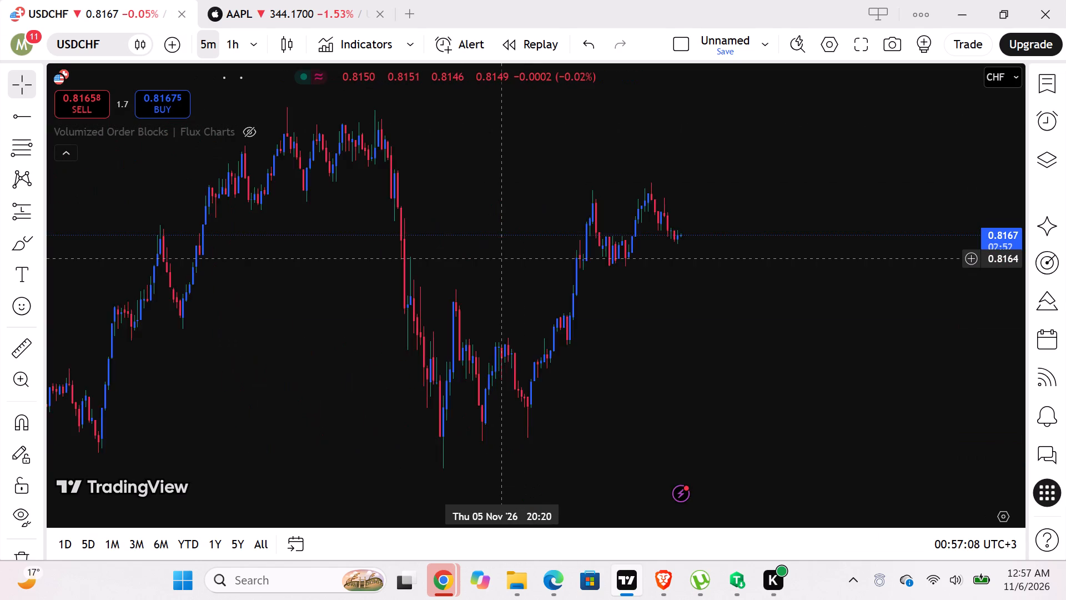
scroll(502, 258, right, 1)
scroll(394, 233, right, 2)
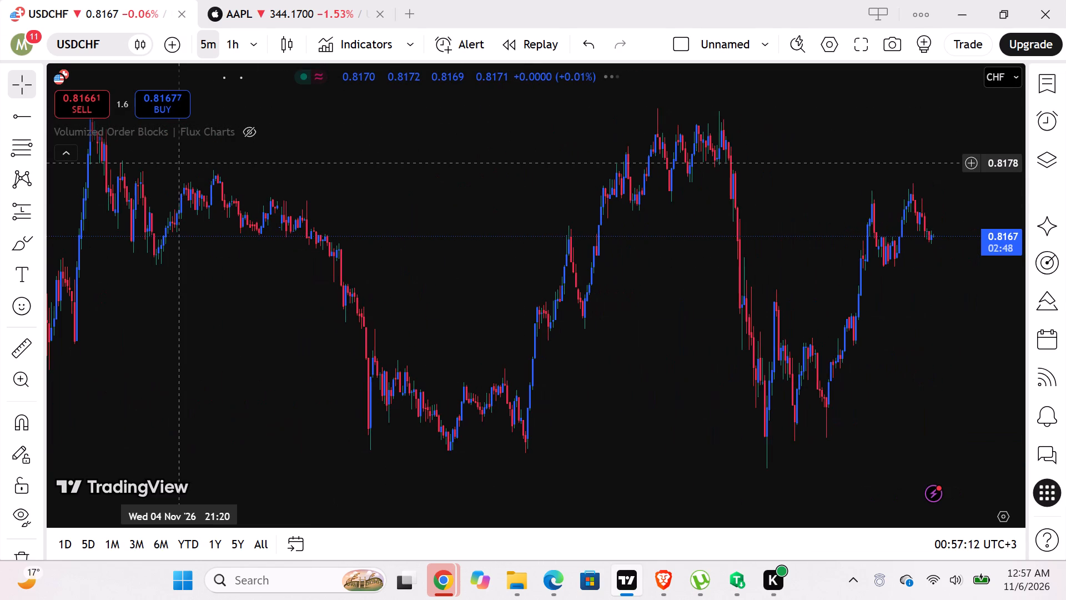
scroll(180, 162, right, 4)
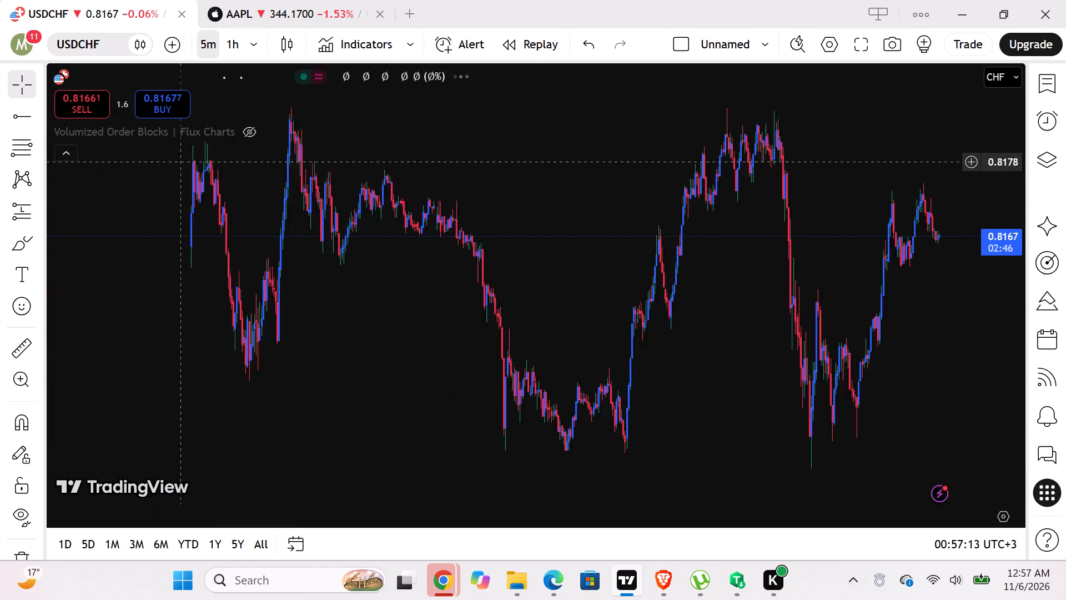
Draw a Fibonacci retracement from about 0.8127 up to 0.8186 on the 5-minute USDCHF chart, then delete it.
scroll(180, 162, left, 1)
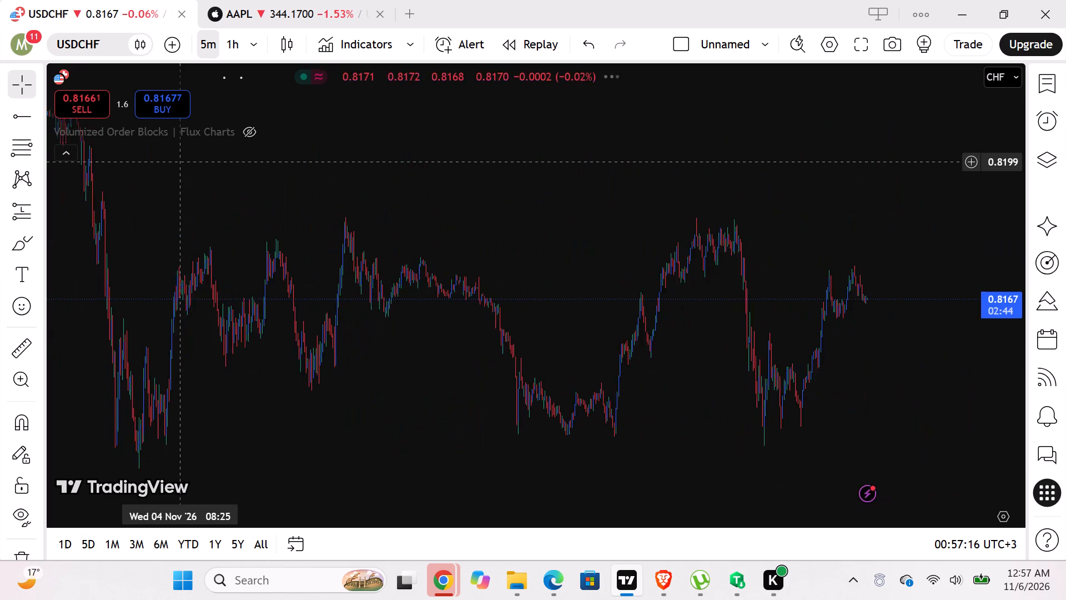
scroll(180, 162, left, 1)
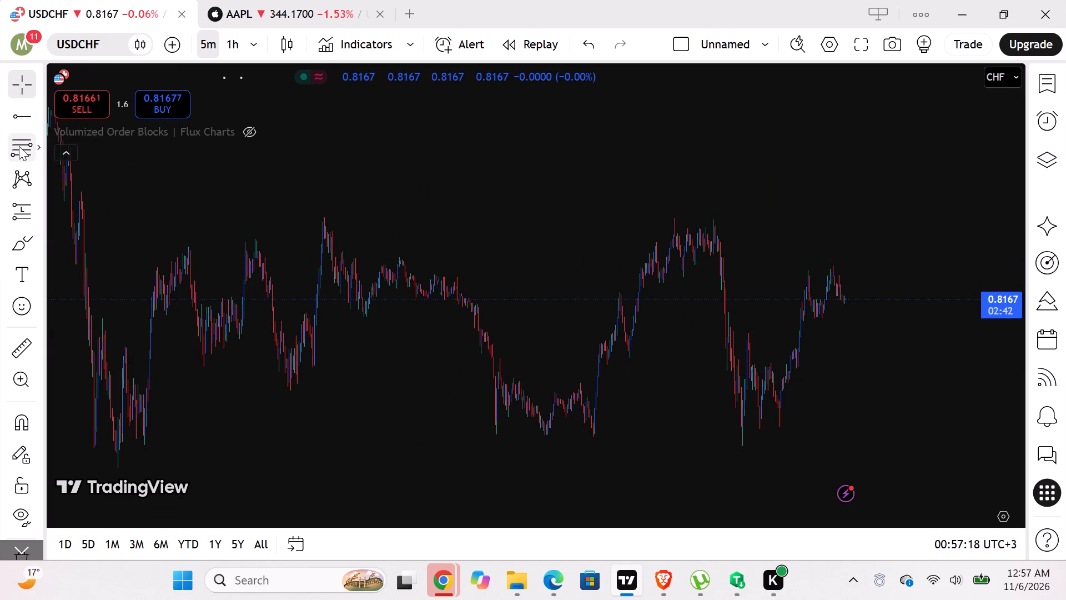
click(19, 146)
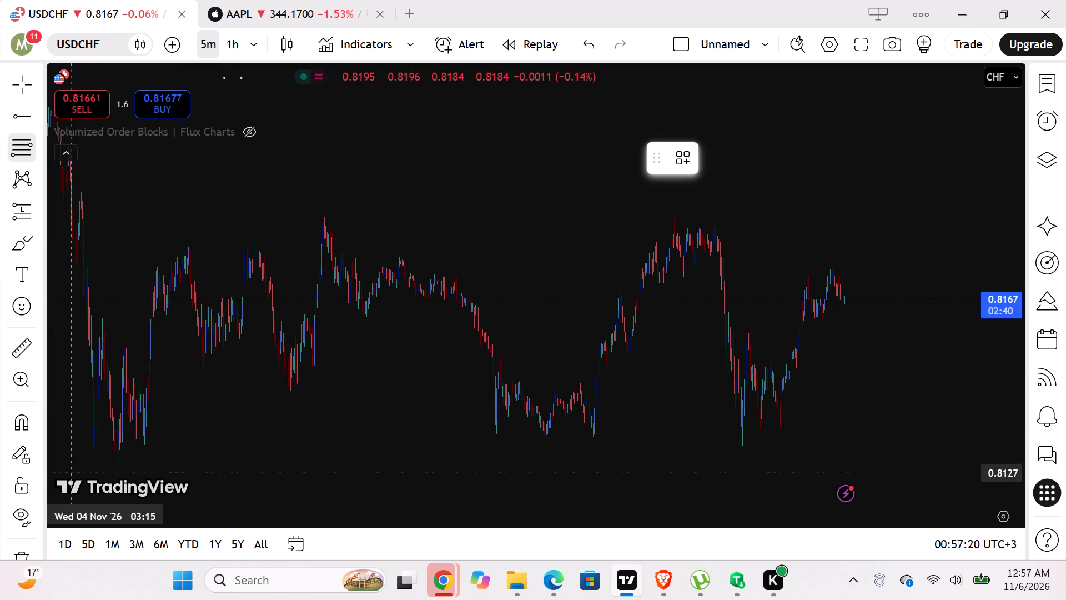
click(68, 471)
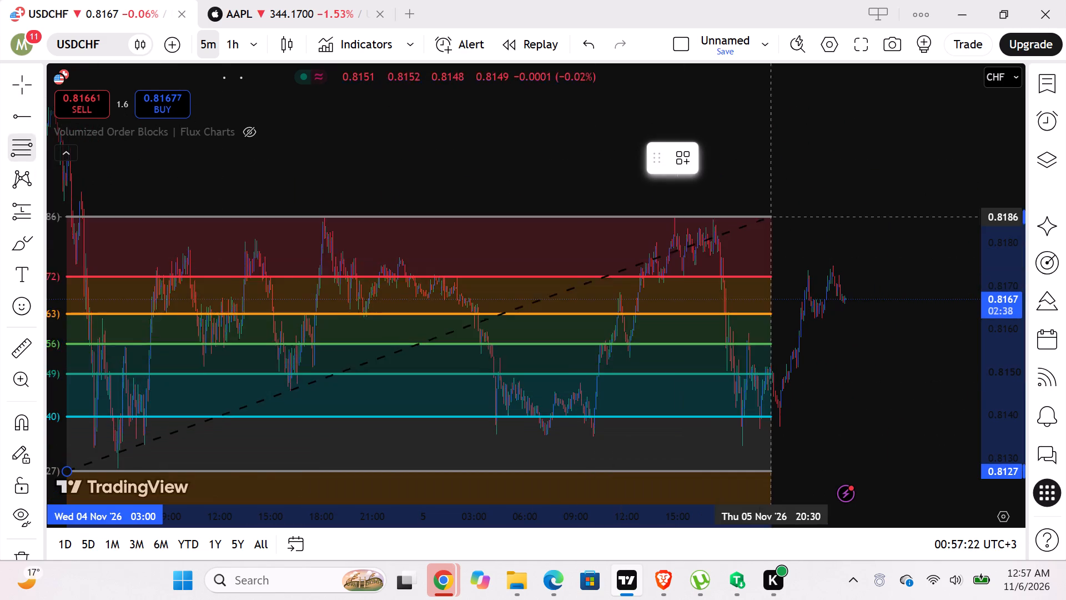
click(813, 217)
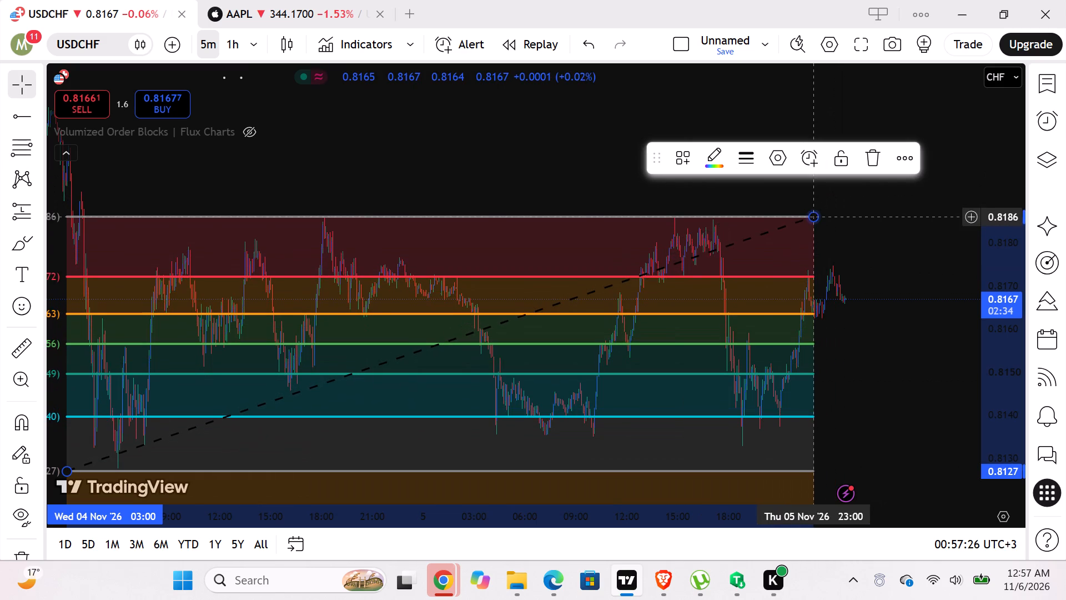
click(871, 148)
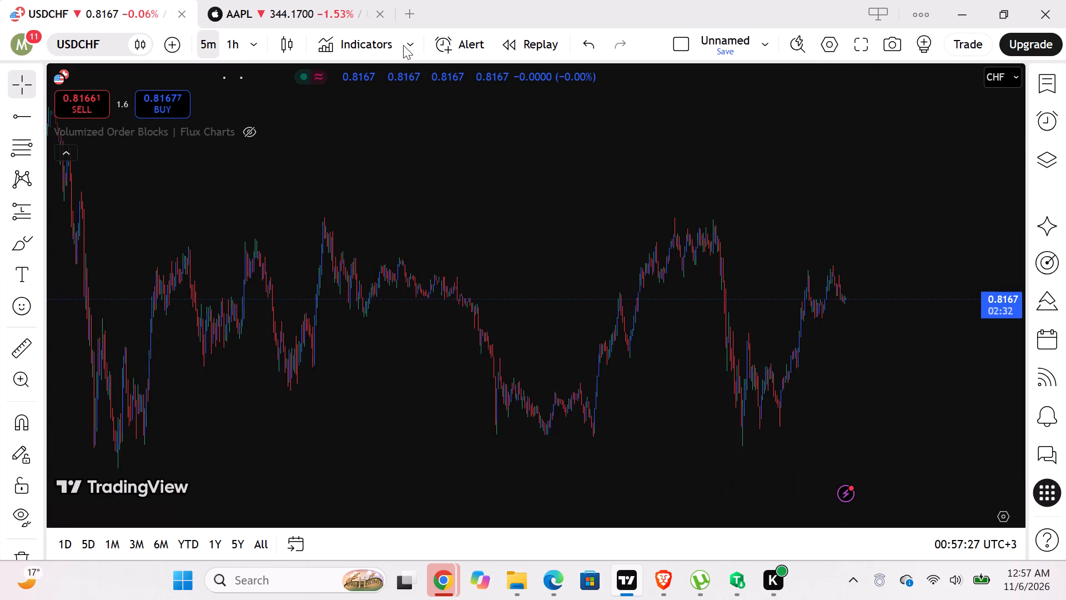
Set the USDCHF chart to the 30-minute timeframe and examine the early November swings.
click(249, 43)
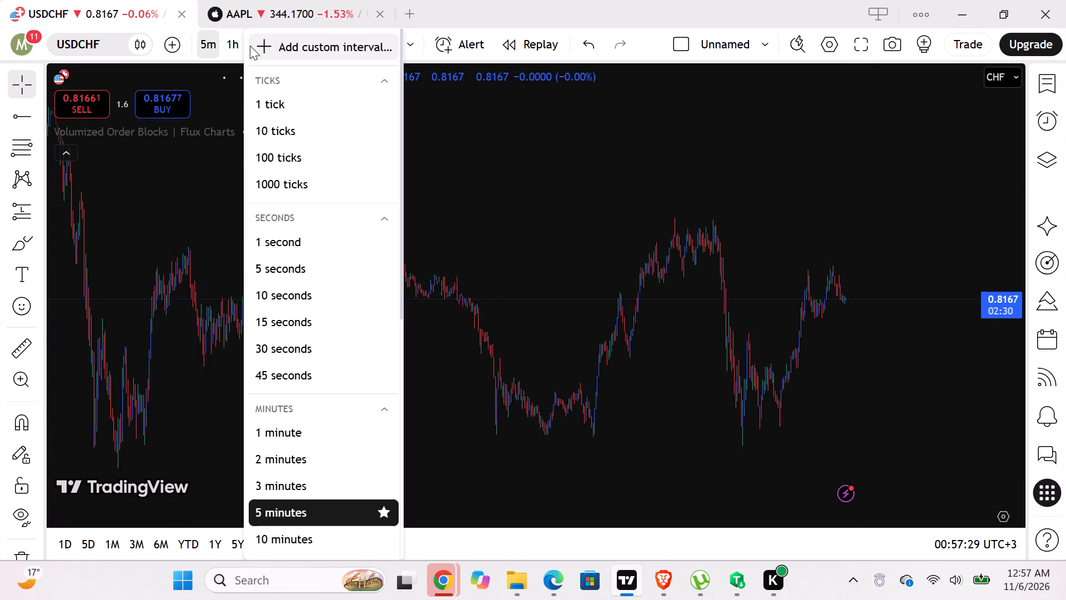
scroll(309, 281, down, 2)
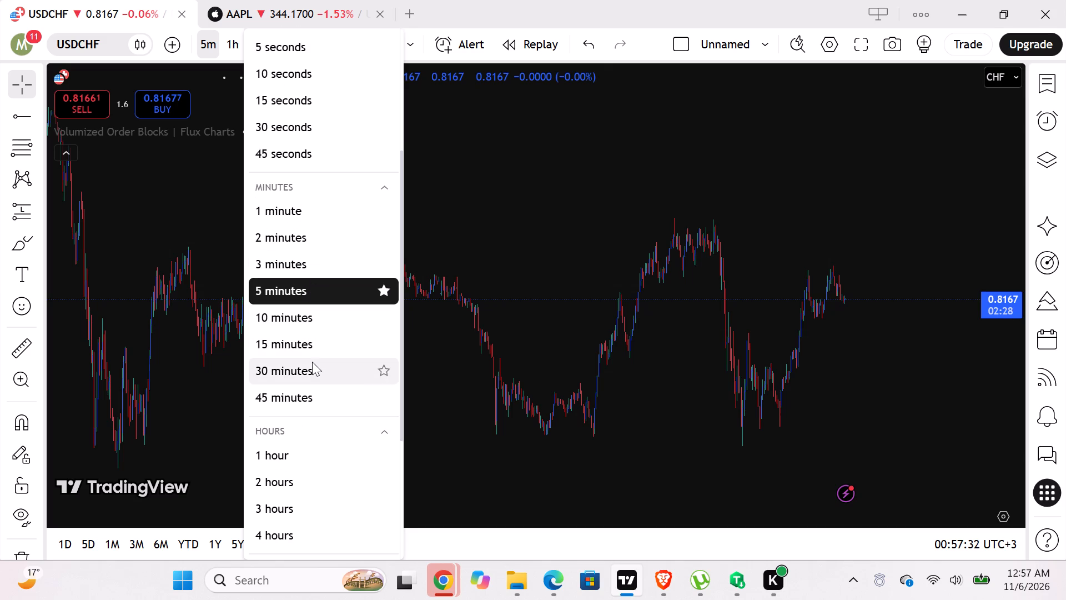
click(312, 362)
scroll(575, 329, left, 2)
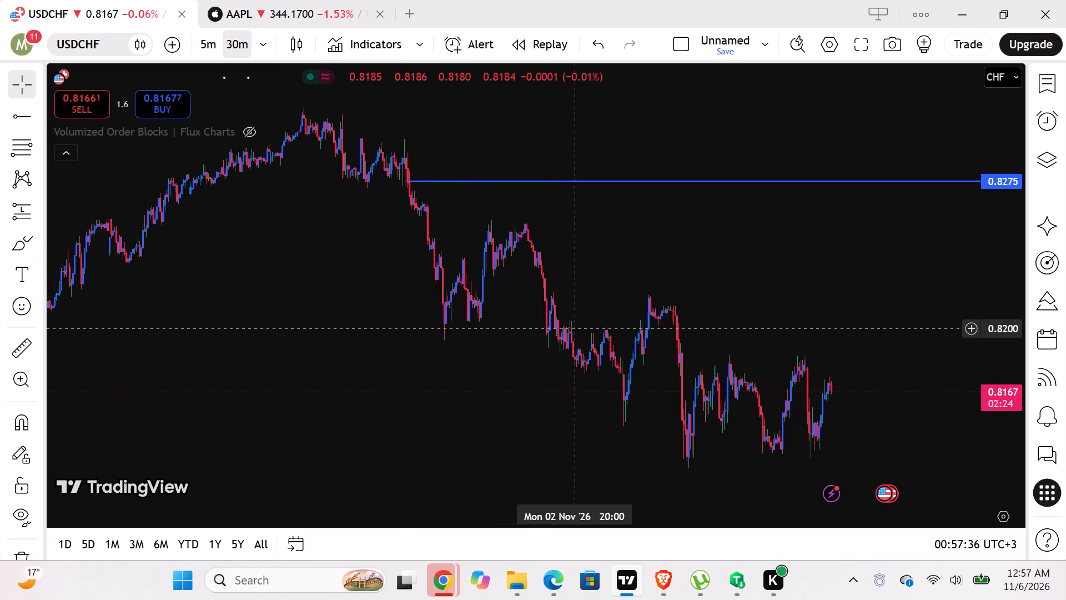
scroll(575, 329, left, 6)
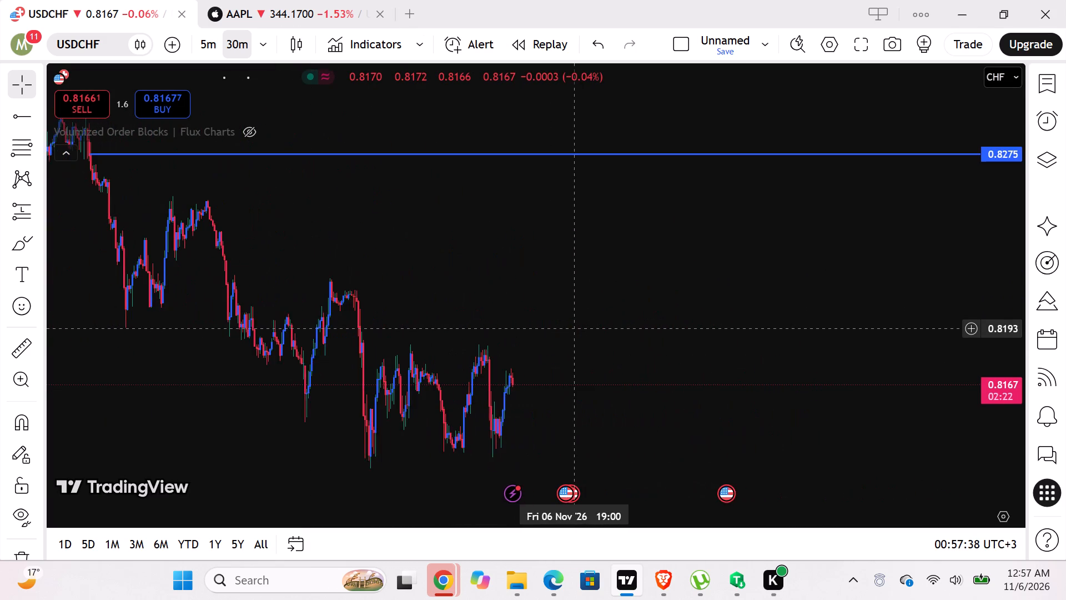
scroll(575, 329, left, 4)
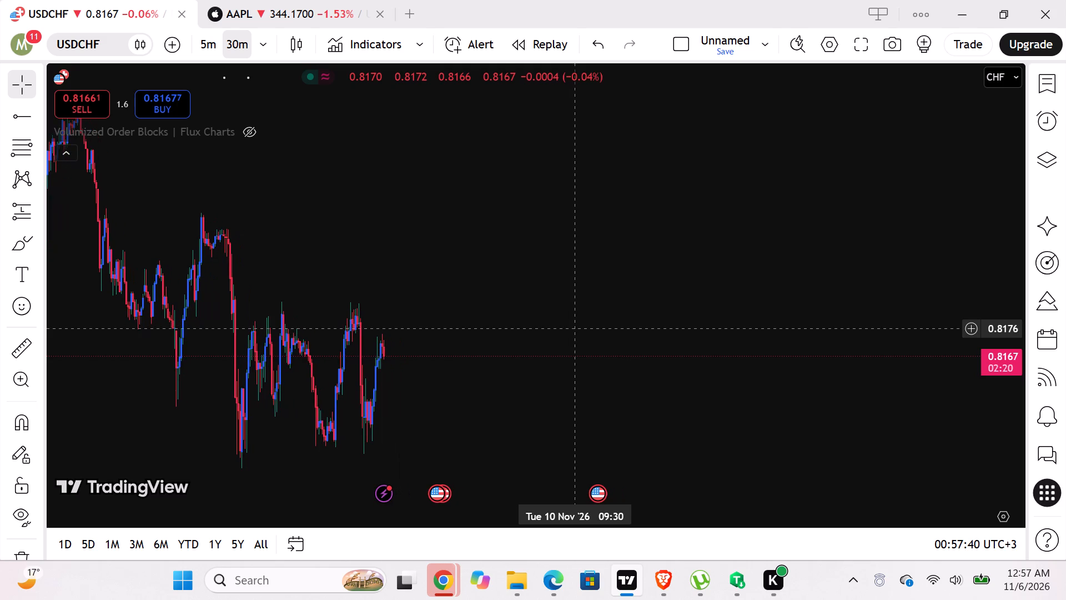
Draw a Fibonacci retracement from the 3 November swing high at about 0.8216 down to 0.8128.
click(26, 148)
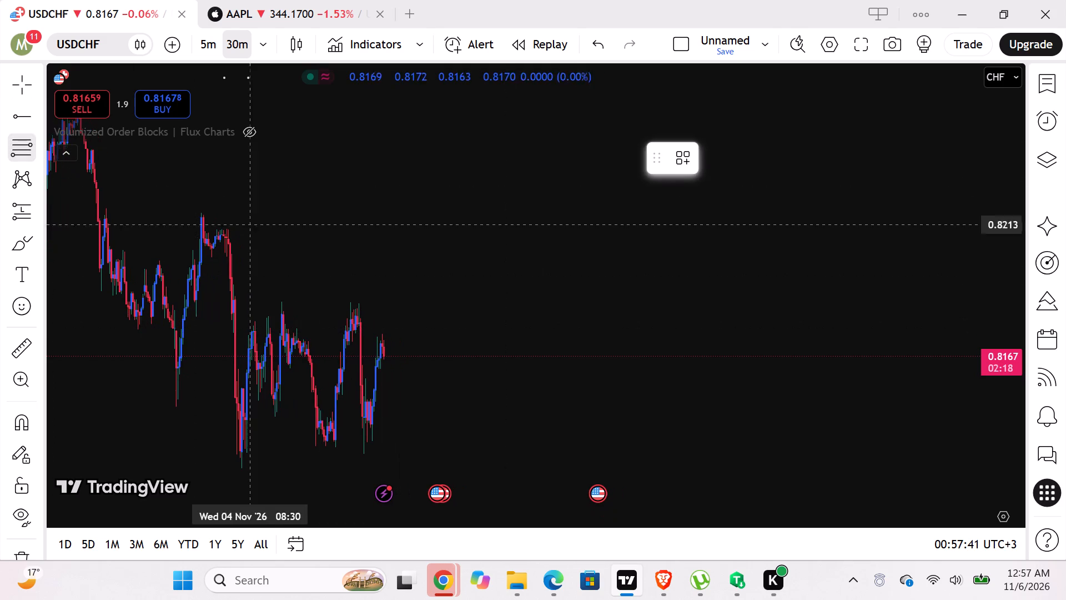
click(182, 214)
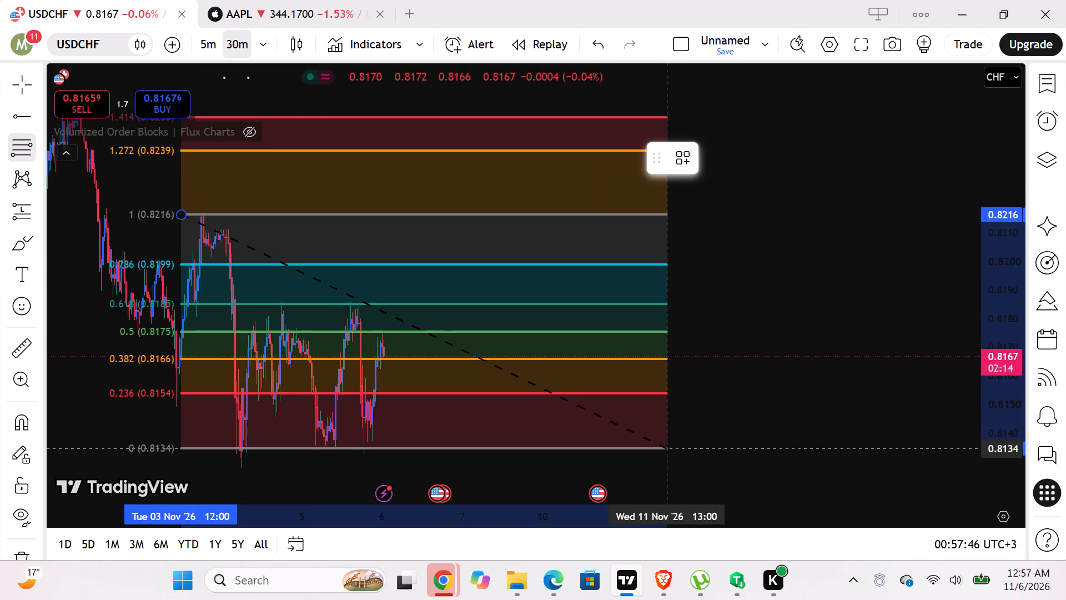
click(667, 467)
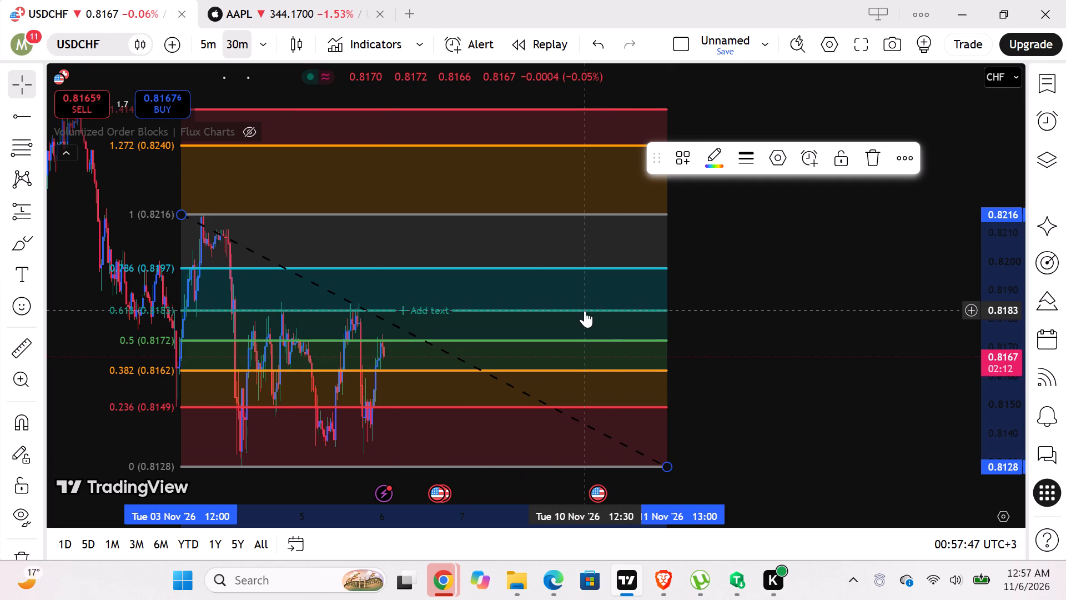
Place a horizontal ray at about 0.8198, starting from the 4 November drop near the 0.786 retracement level.
click(18, 113)
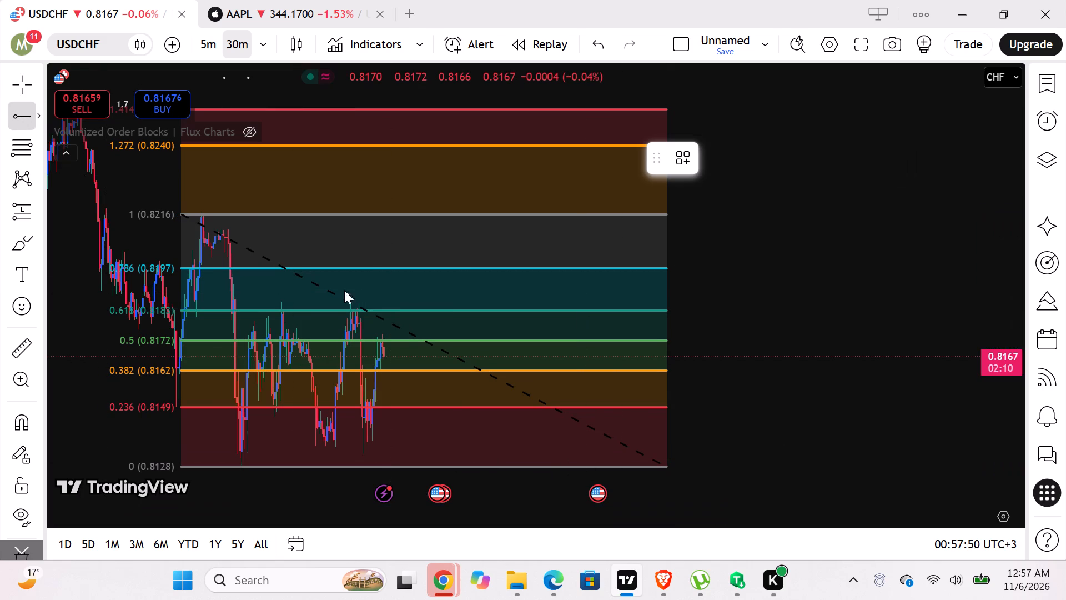
click(228, 266)
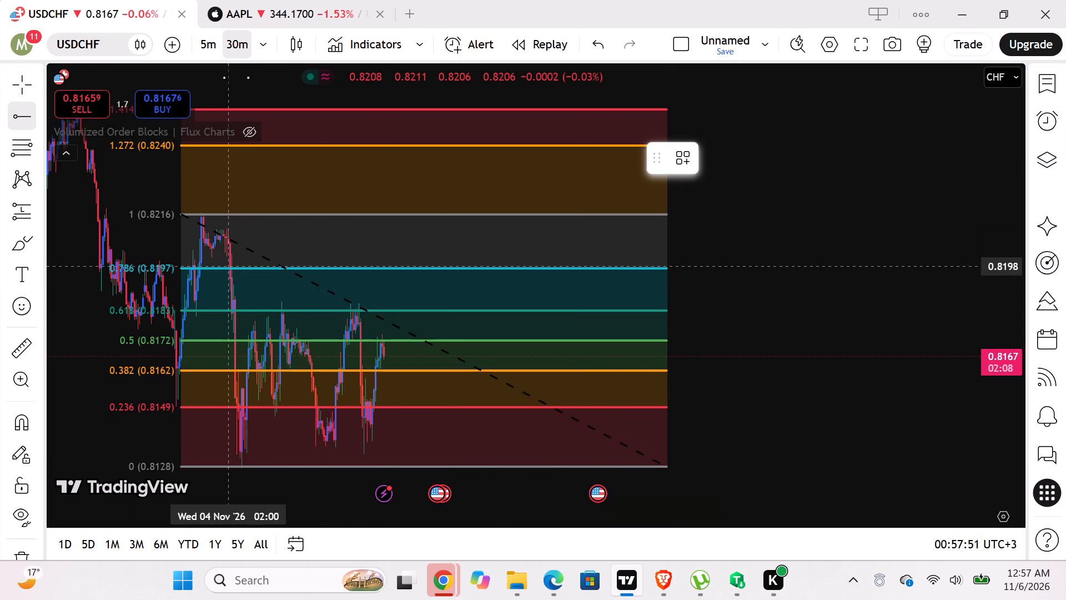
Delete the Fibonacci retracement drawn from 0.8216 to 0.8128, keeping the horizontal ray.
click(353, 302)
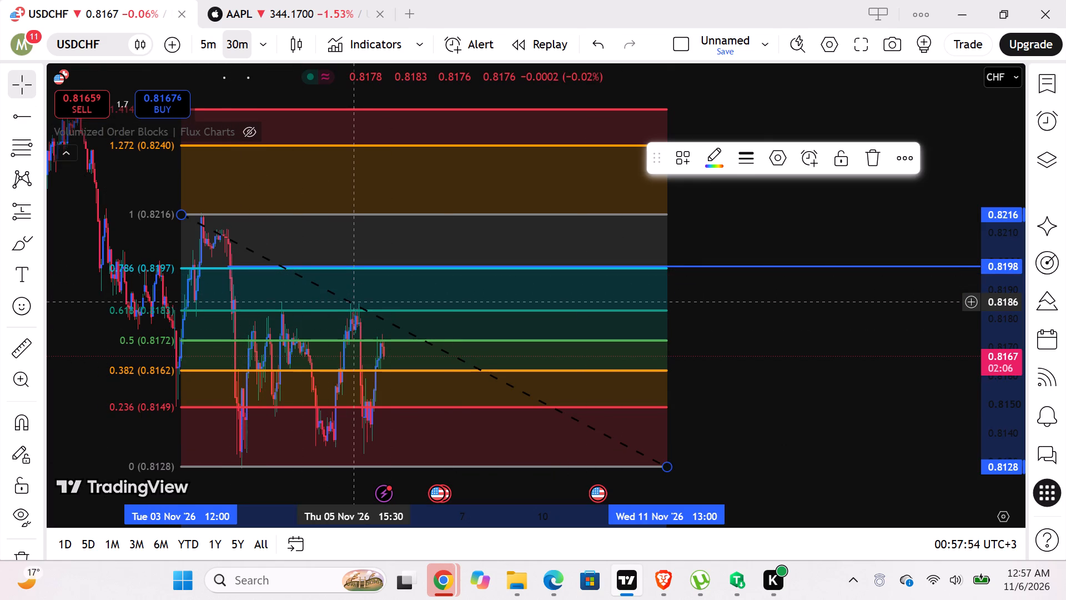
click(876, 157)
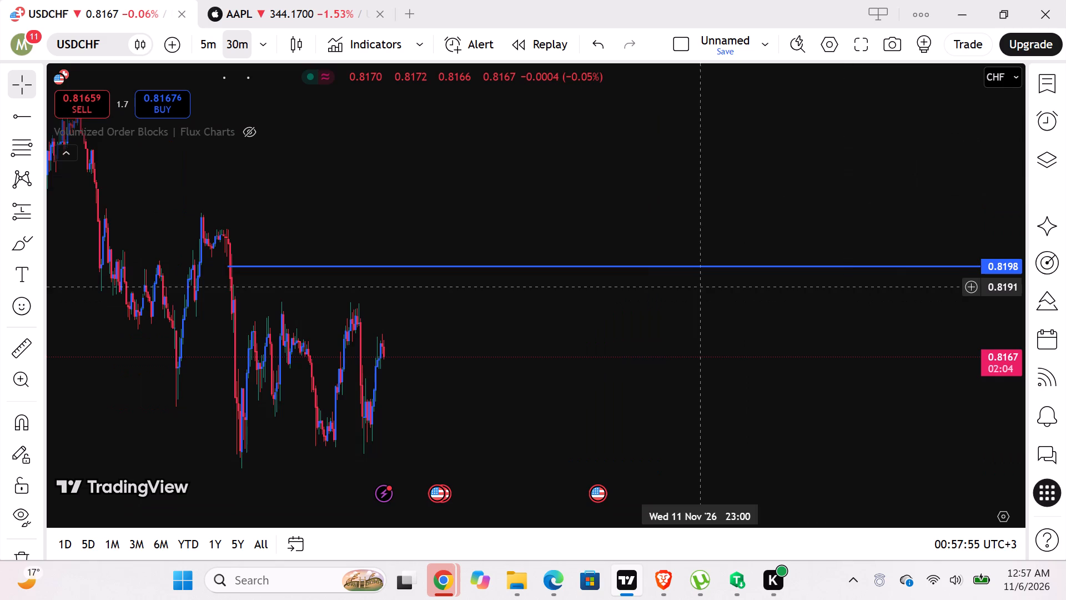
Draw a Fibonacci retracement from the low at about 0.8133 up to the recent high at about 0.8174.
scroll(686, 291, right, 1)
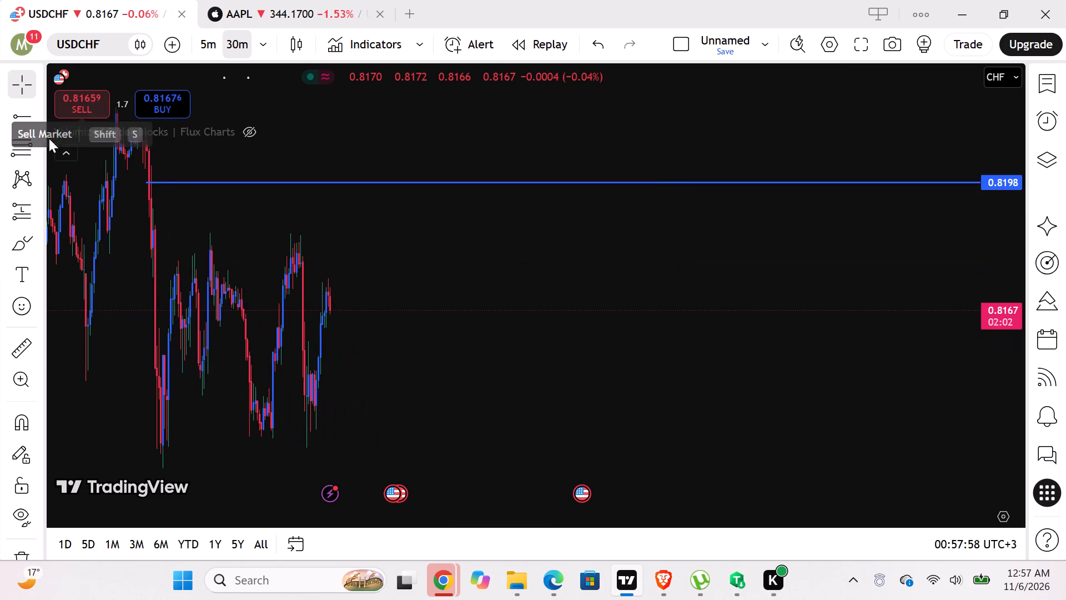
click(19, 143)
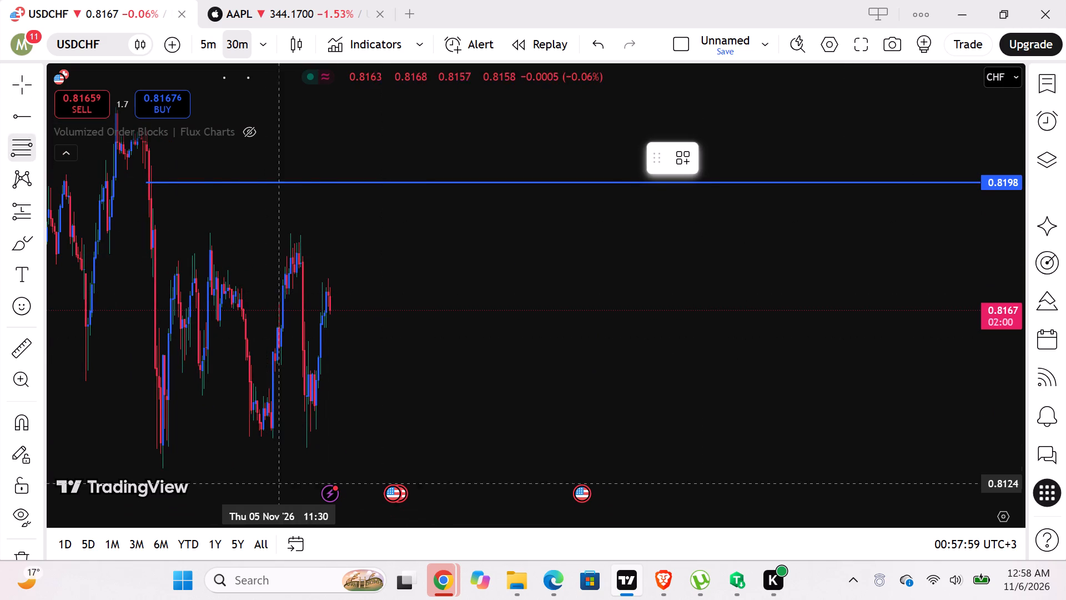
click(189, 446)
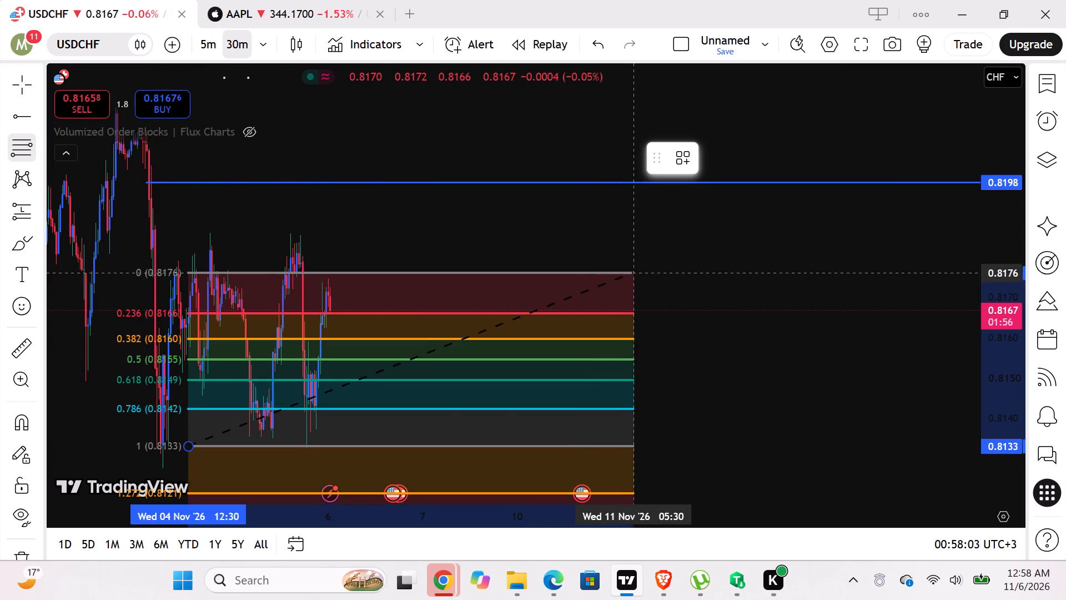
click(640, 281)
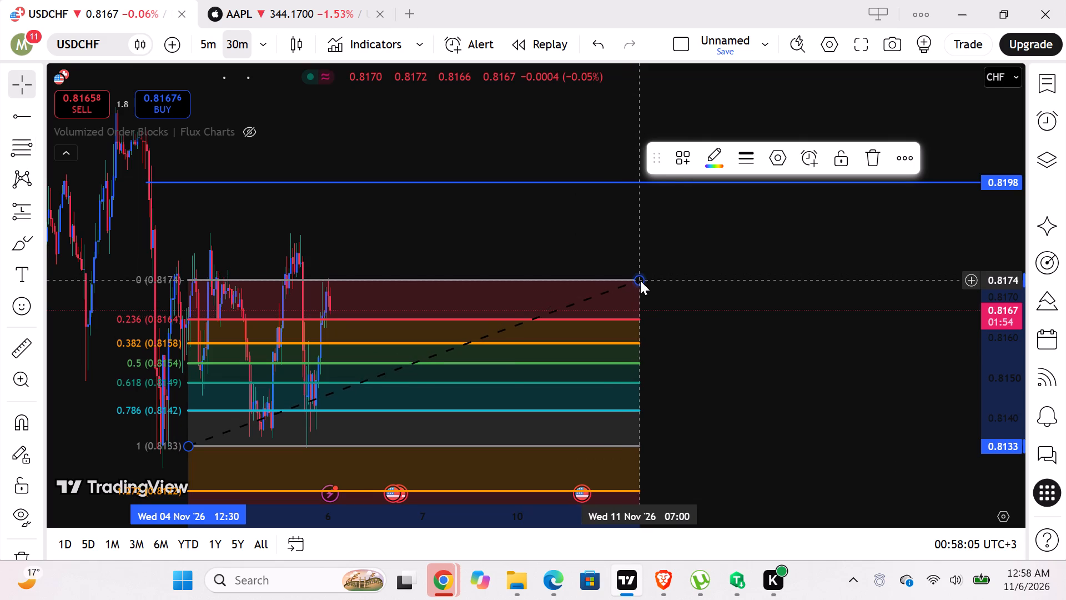
Place a horizontal ray at about 0.8143, starting from the 5 November low near the 0.786 retracement level.
click(15, 112)
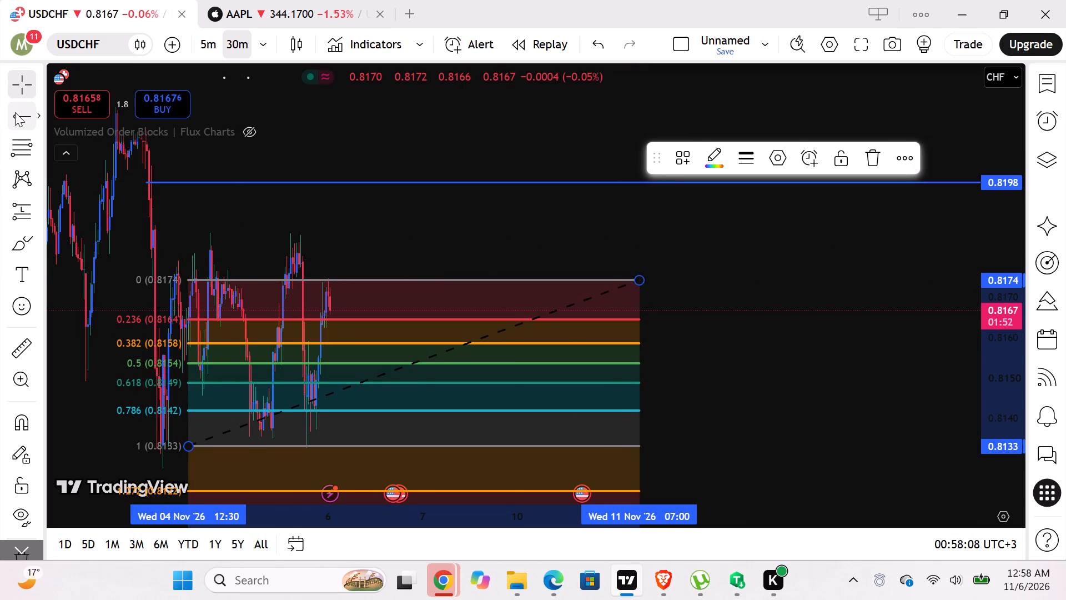
click(313, 408)
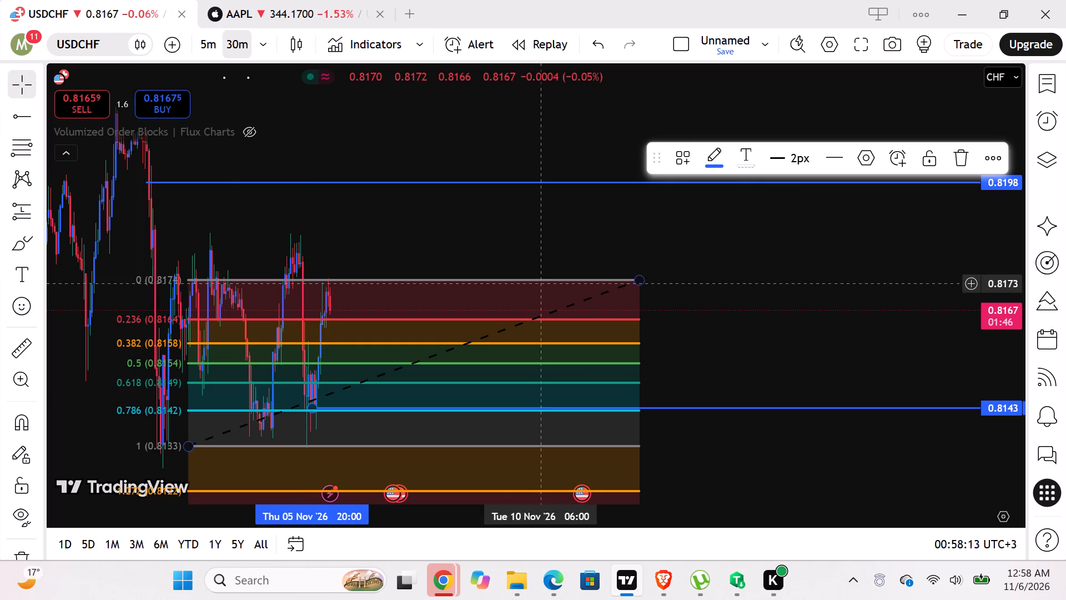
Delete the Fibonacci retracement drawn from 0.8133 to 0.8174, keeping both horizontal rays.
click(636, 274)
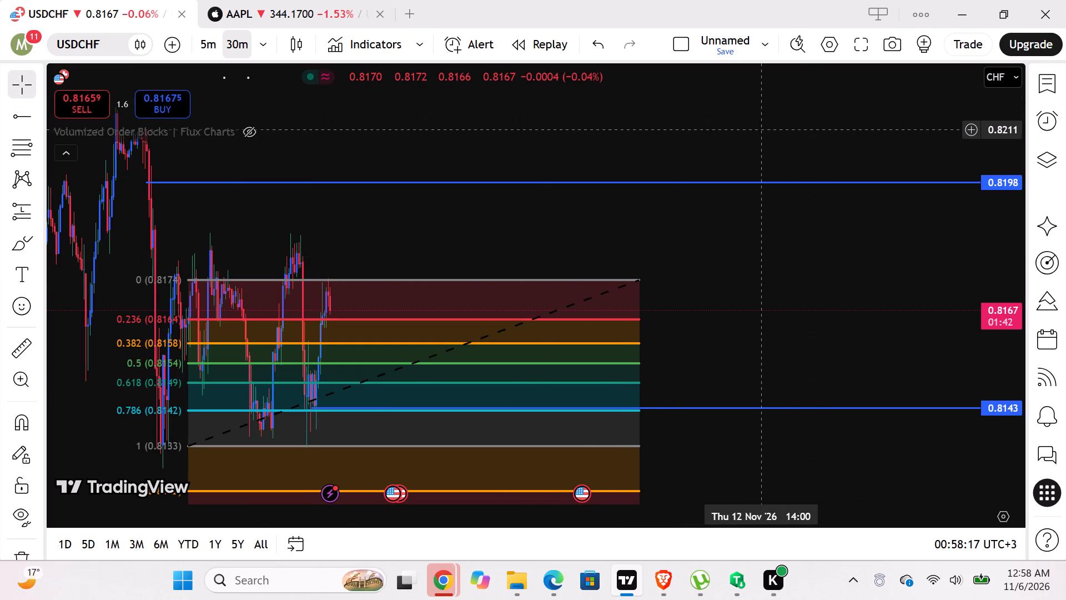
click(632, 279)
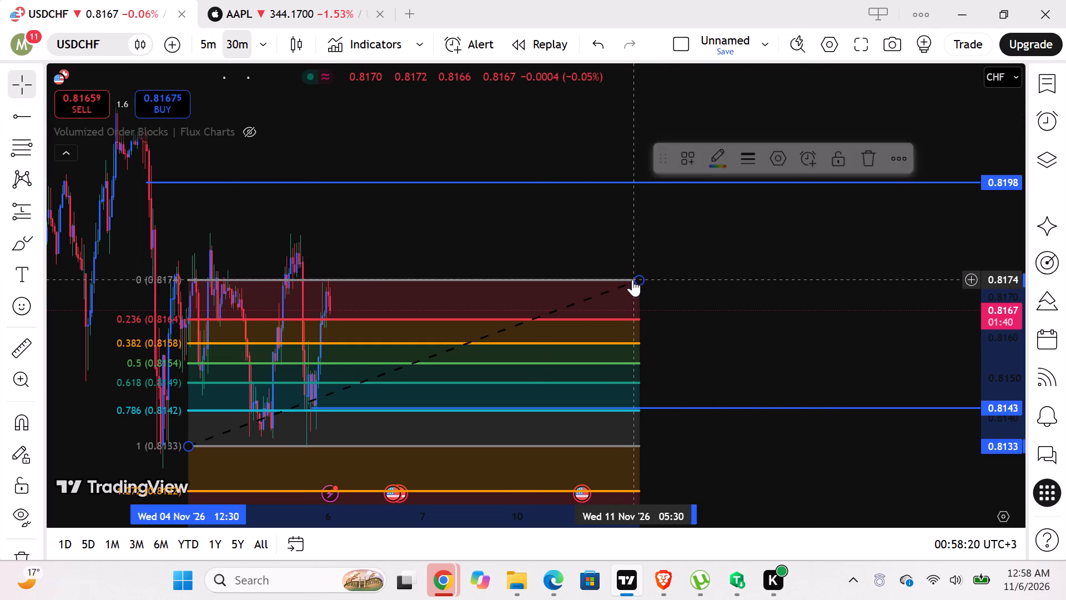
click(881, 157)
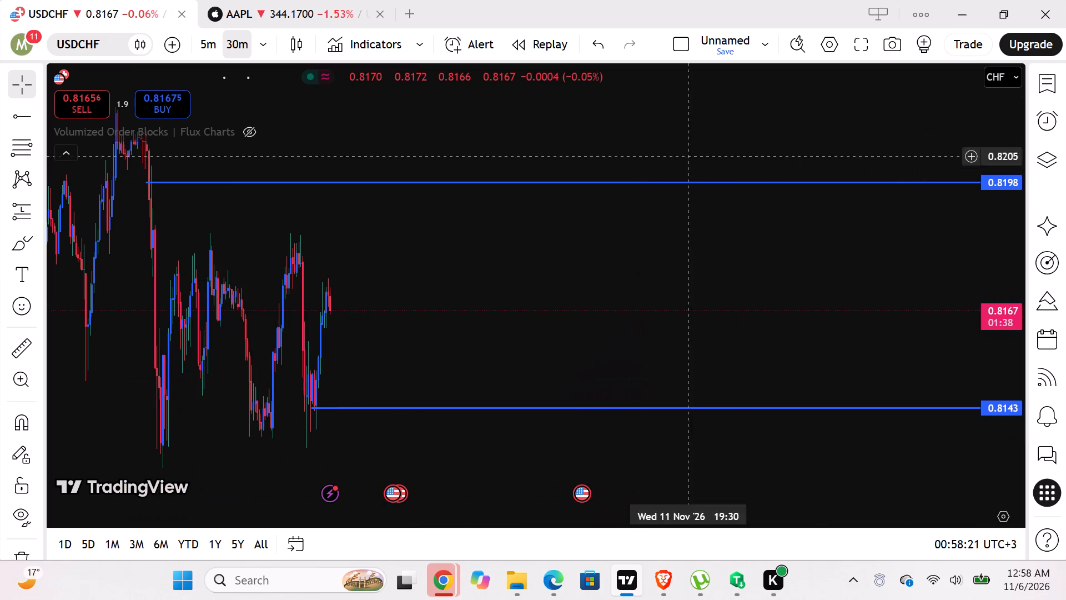
Set the USDCHF chart to the 5-minute timeframe and examine recent price action against the ray at 0.8143.
click(205, 50)
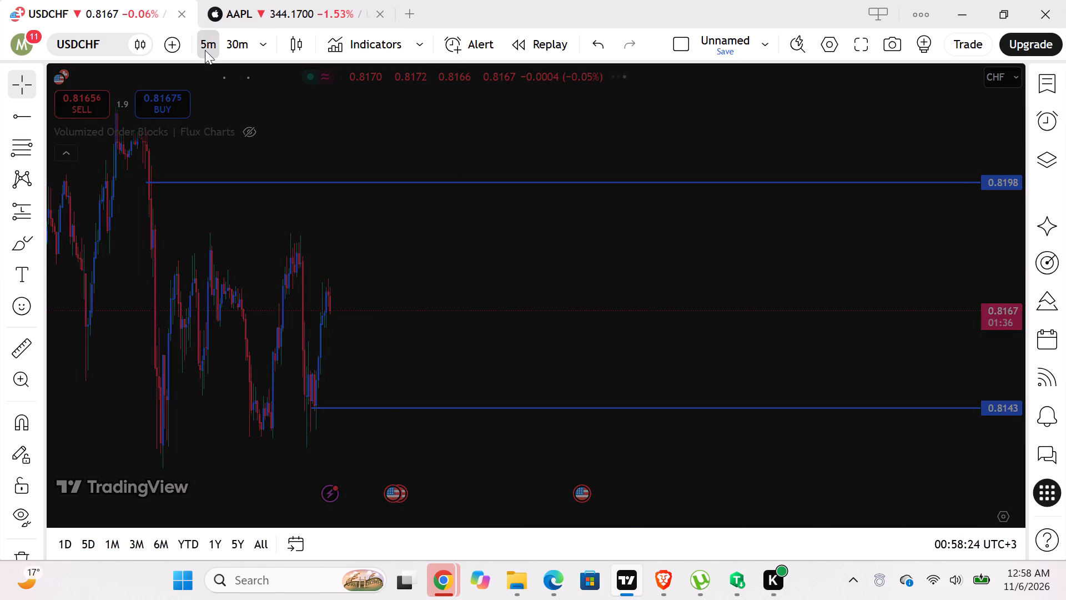
scroll(294, 193, right, 2)
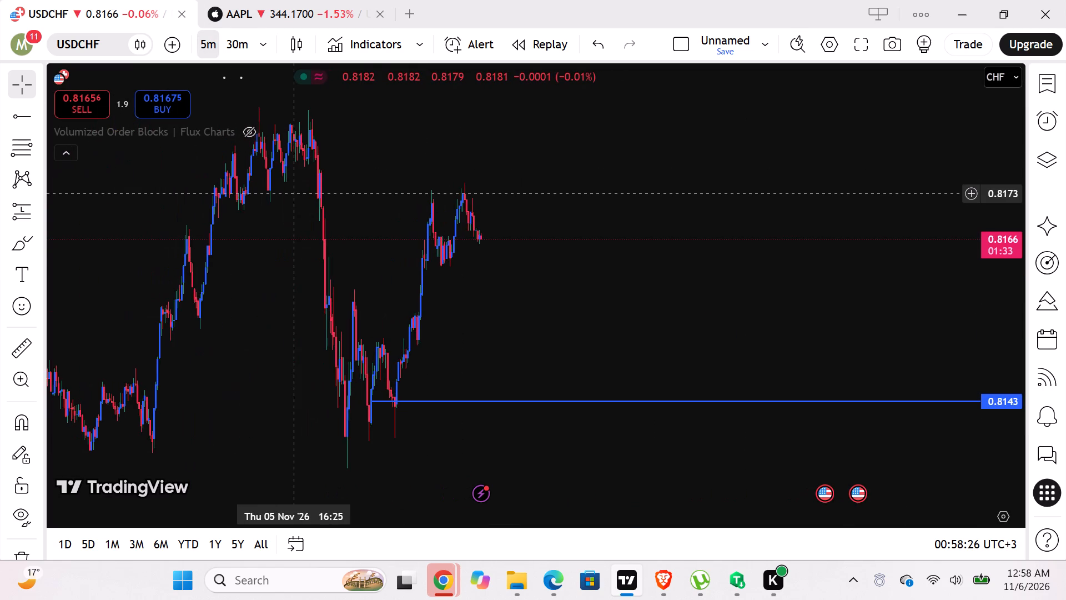
scroll(294, 193, right, 4)
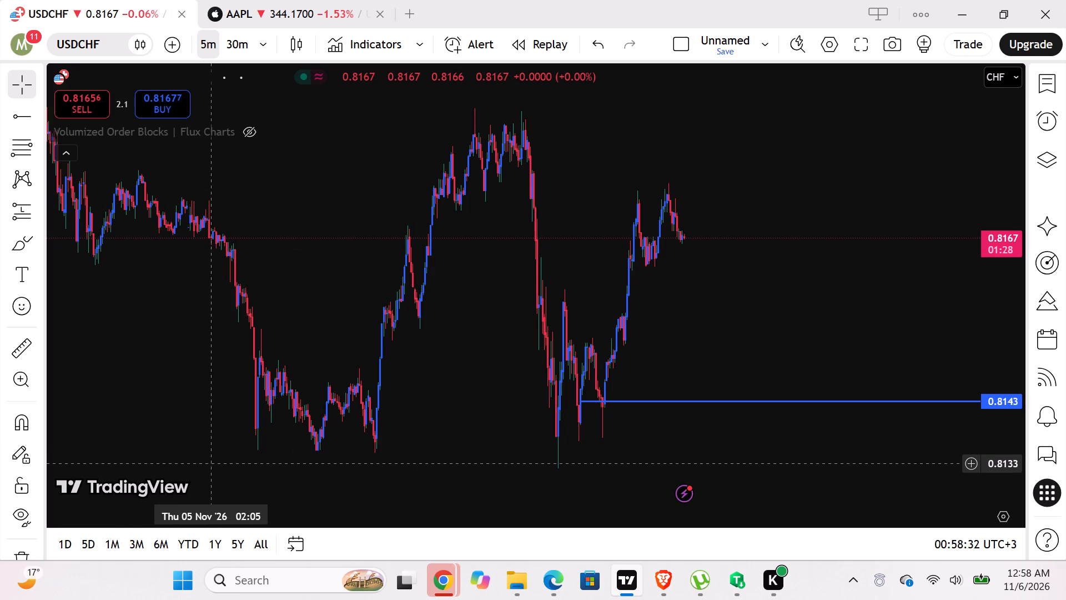
Switch the chart to the FX AUDUSD symbol and set it to the 4-hour timeframe.
click(102, 42)
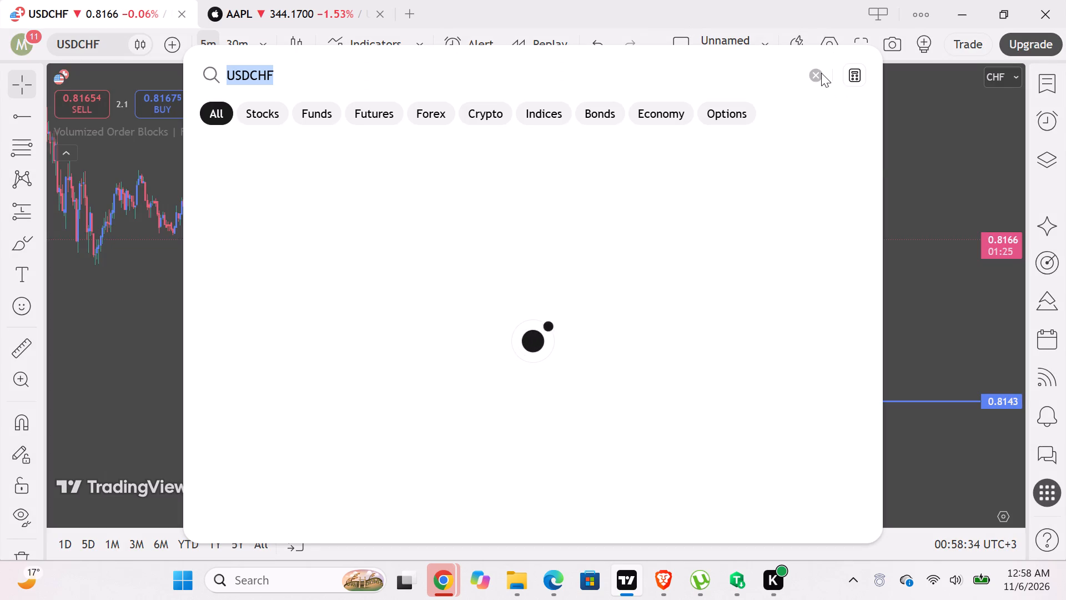
click(821, 73)
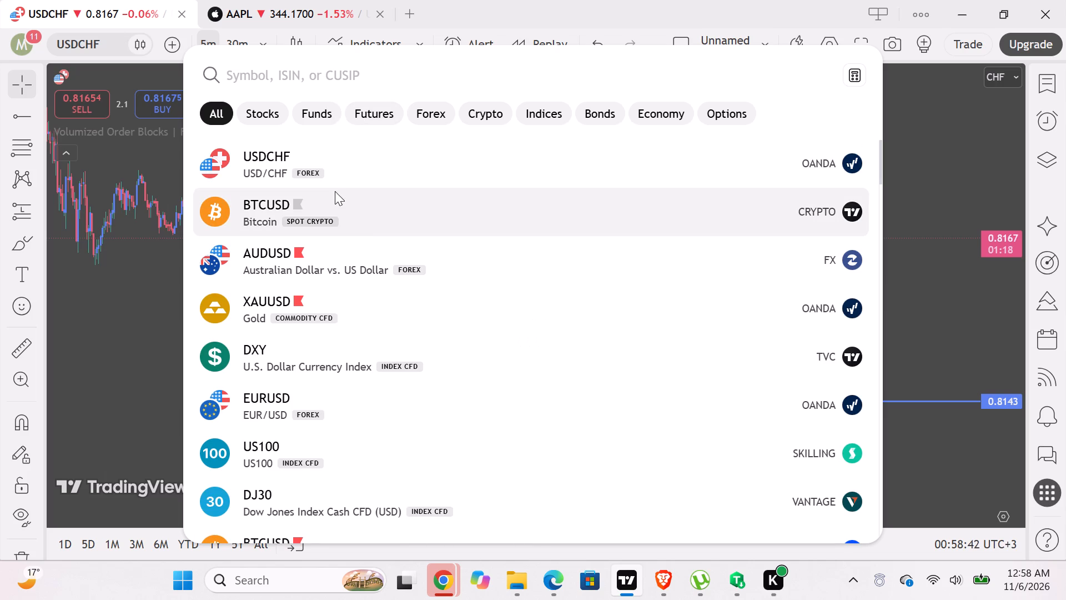
click(484, 254)
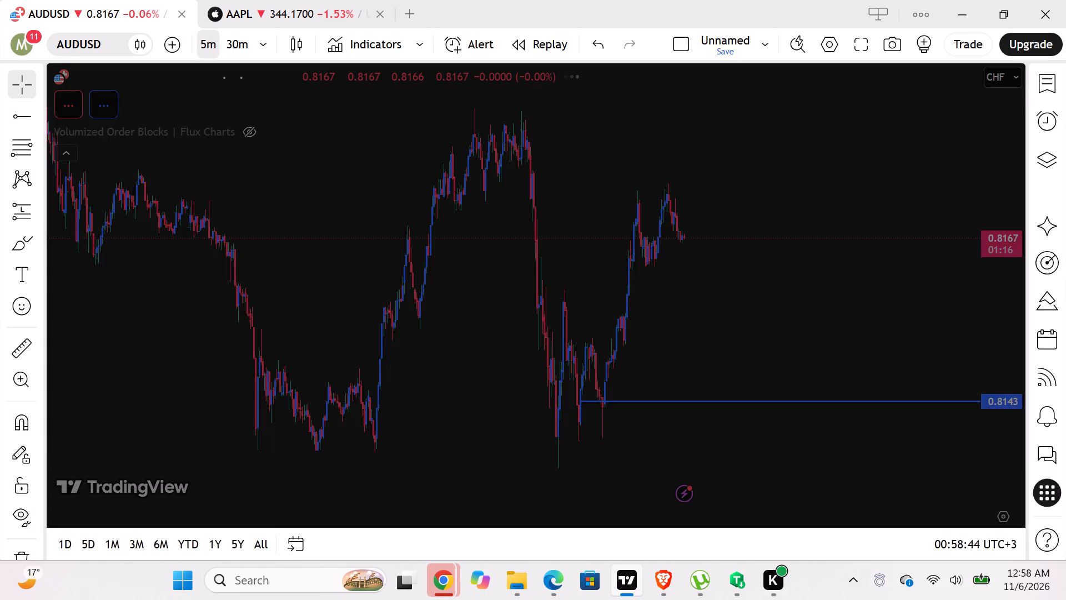
click(260, 43)
scroll(328, 254, down, 3)
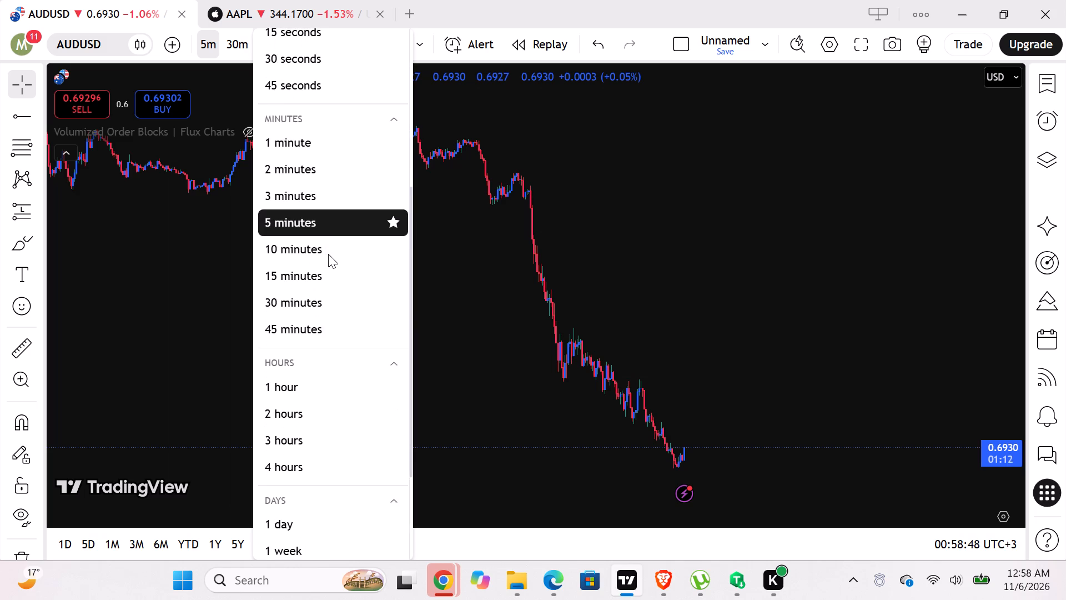
click(328, 467)
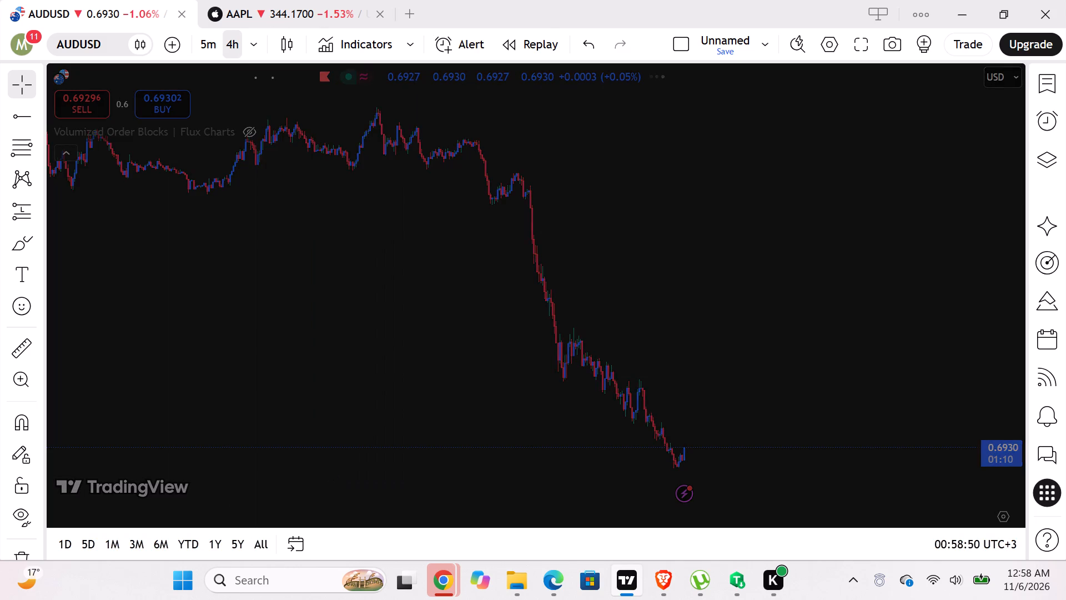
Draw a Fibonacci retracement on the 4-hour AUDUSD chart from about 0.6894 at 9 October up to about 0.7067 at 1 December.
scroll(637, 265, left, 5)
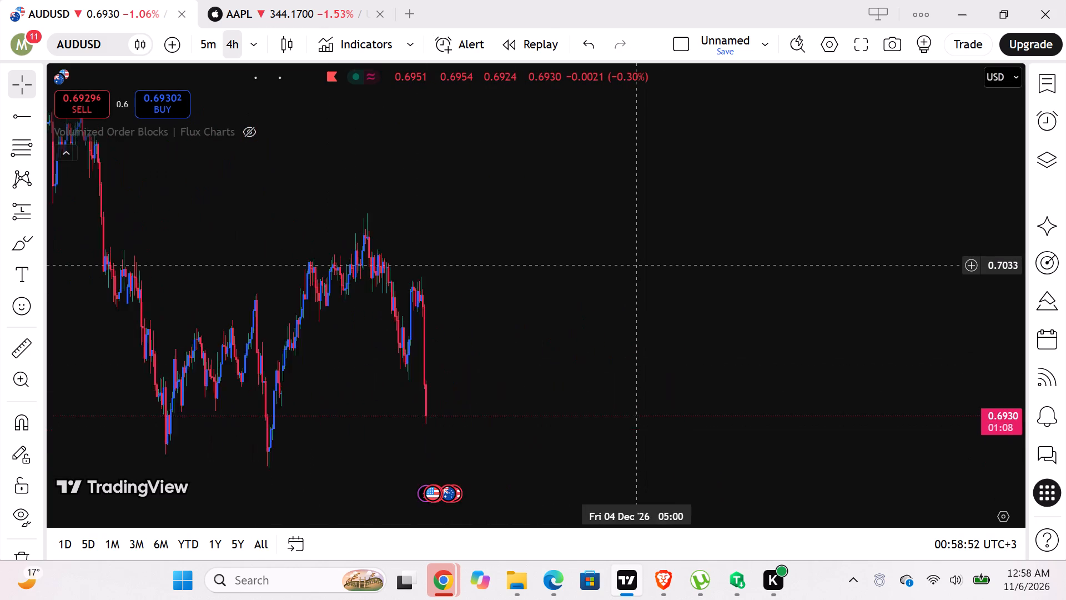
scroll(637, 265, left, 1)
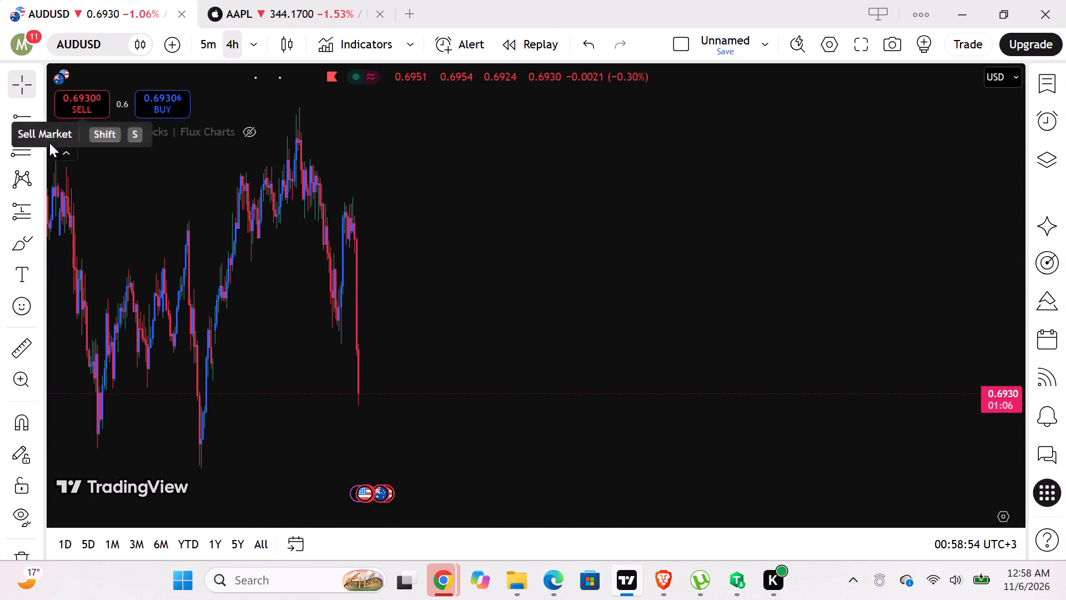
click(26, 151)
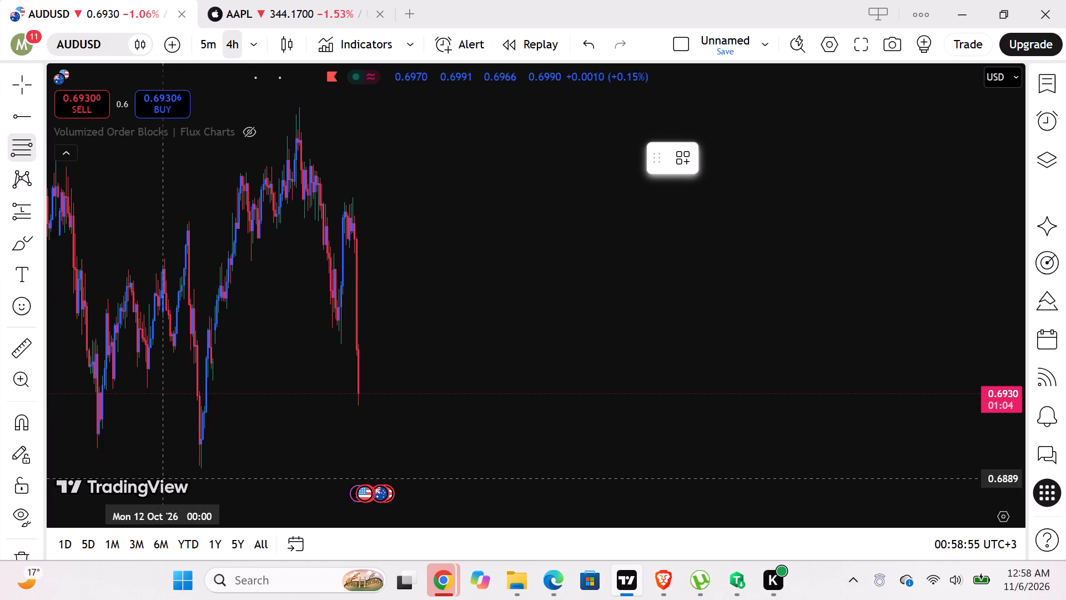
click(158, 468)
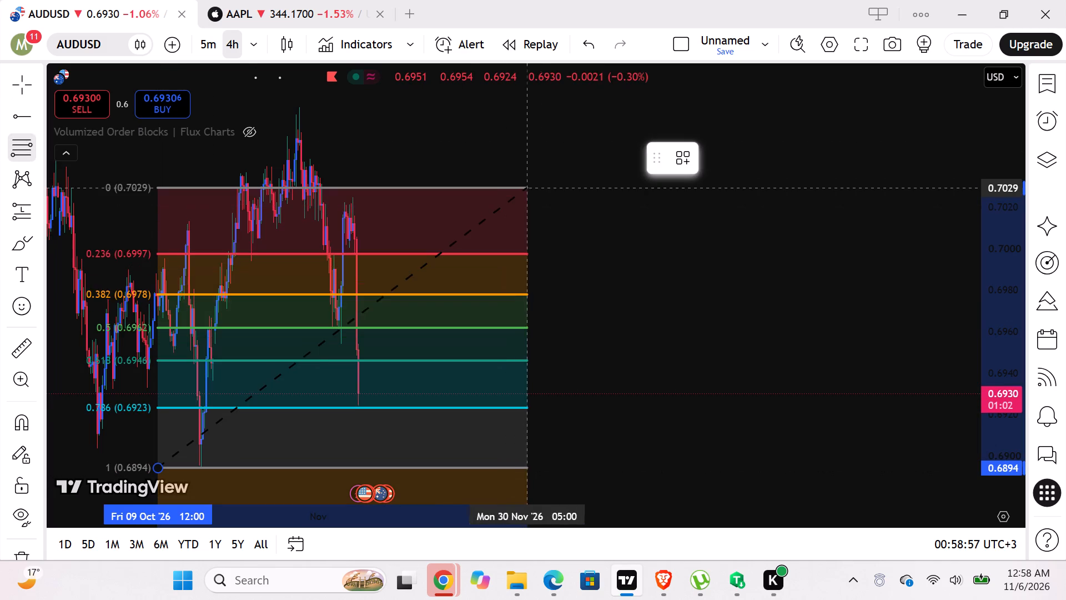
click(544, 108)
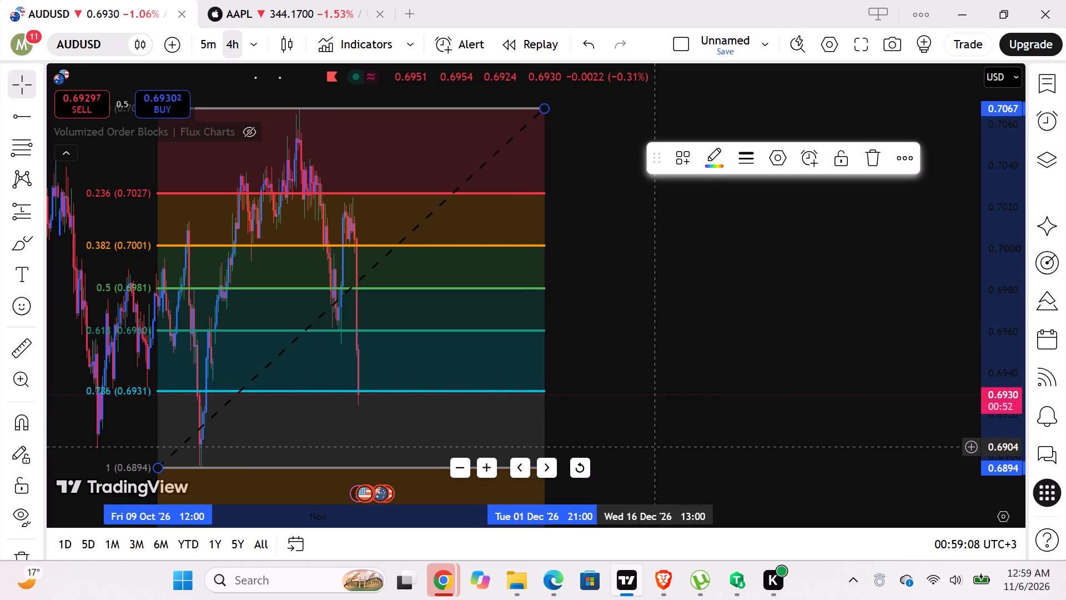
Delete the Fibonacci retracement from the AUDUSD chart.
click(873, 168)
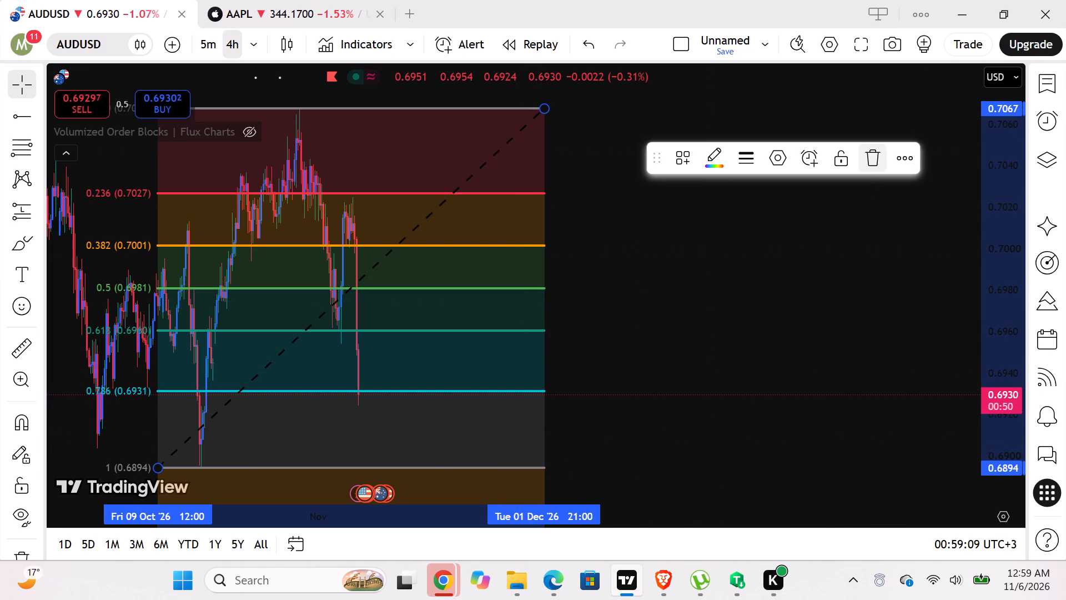
Review AUDUSD price action on the 5-minute timeframe and on the 1-hour timeframe back to mid-October.
click(207, 42)
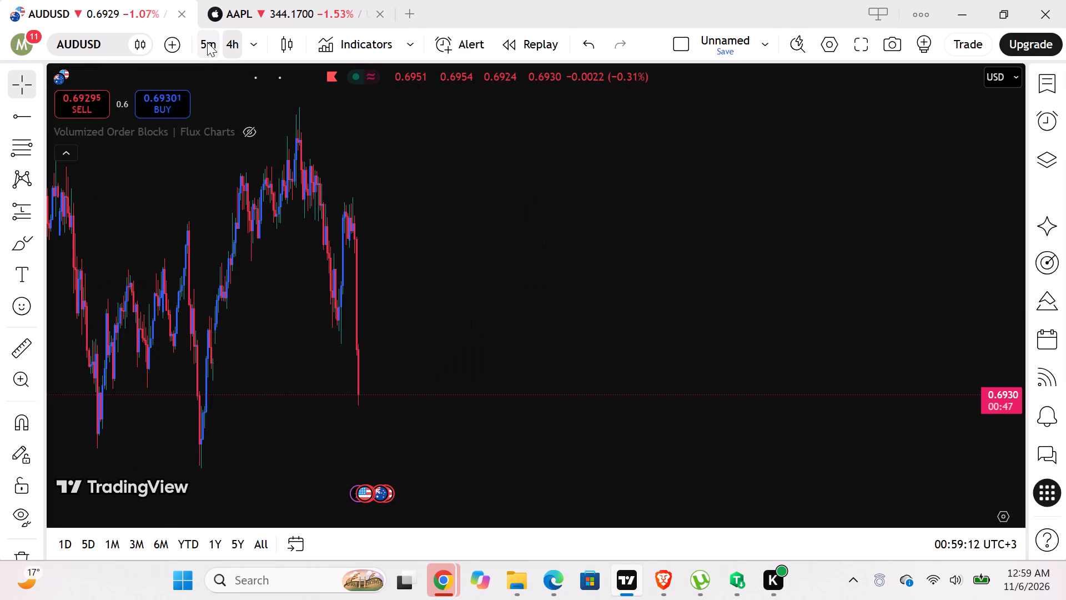
scroll(411, 245, left, 2)
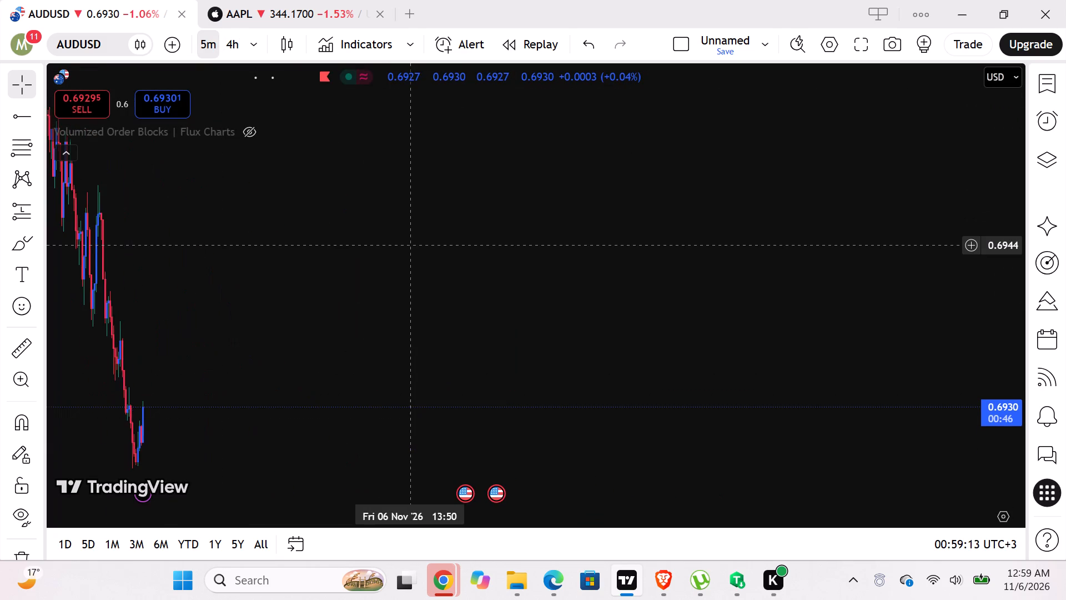
scroll(411, 245, left, 1)
click(258, 36)
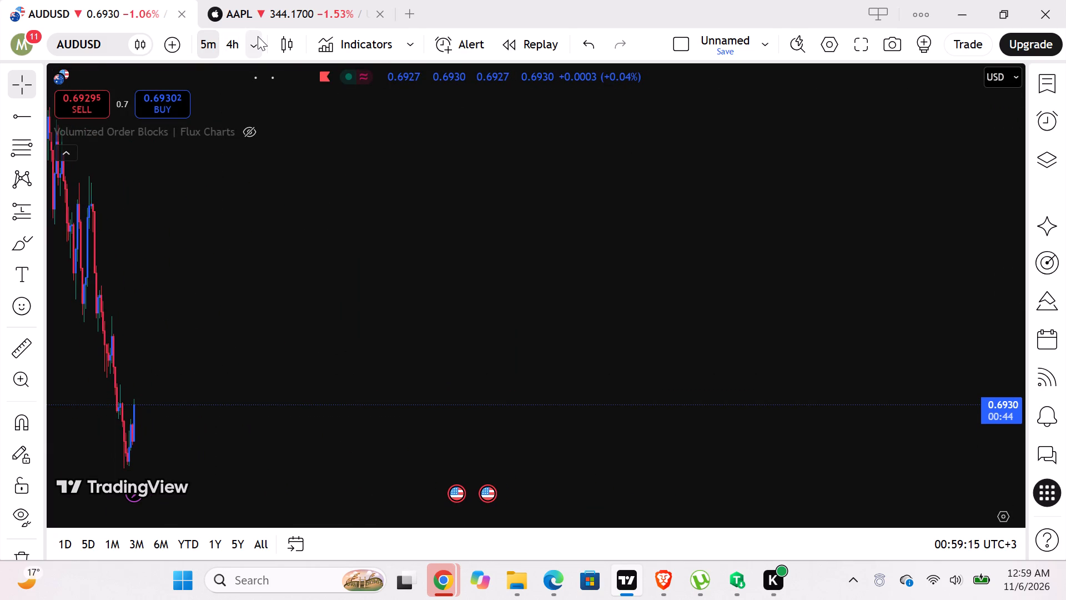
scroll(270, 362, down, 3)
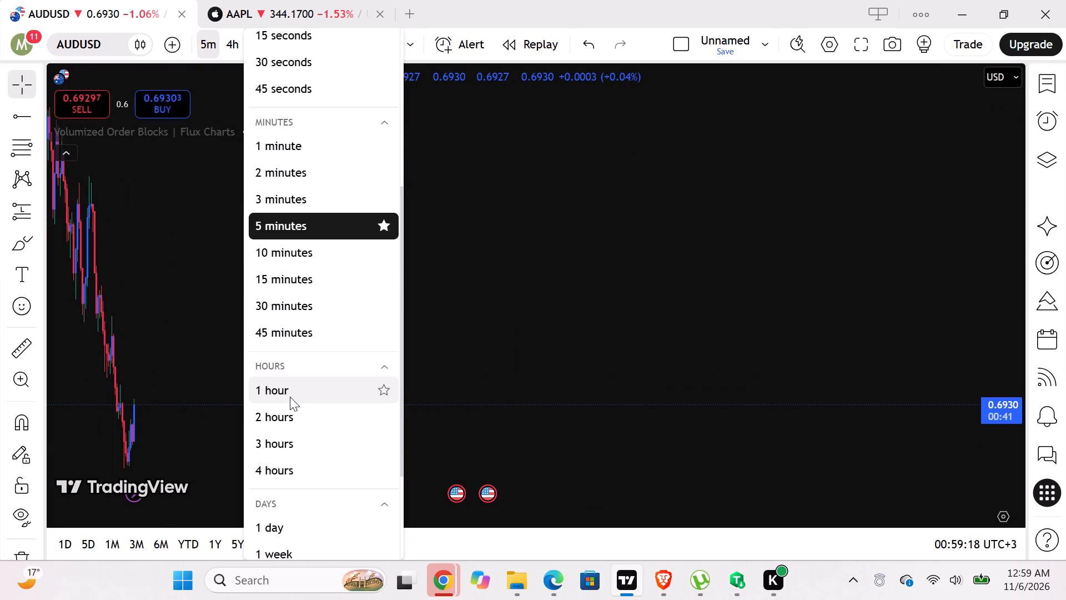
click(291, 395)
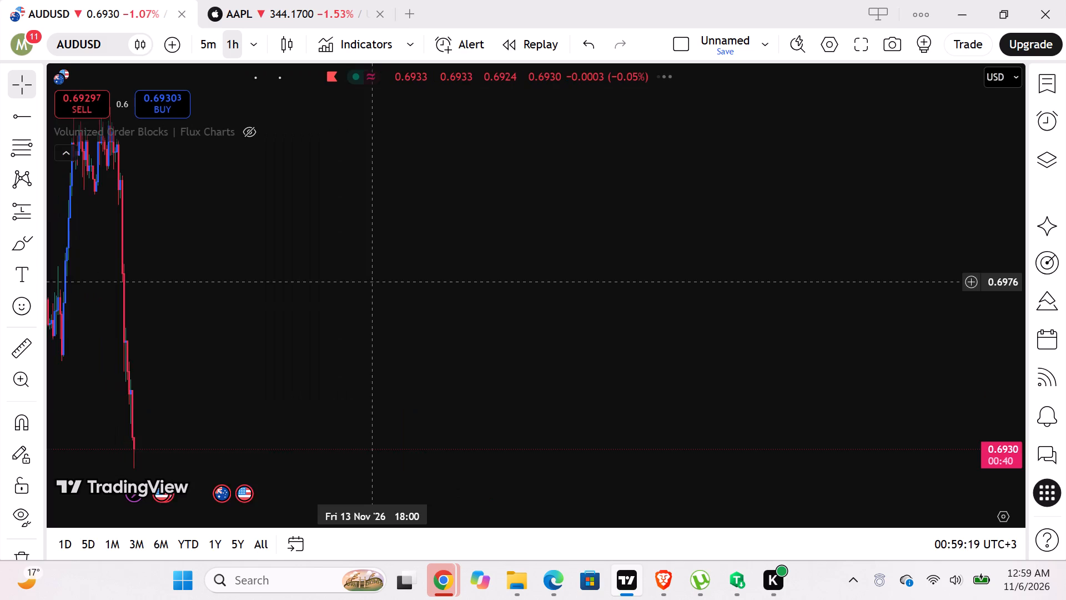
scroll(331, 313, right, 8)
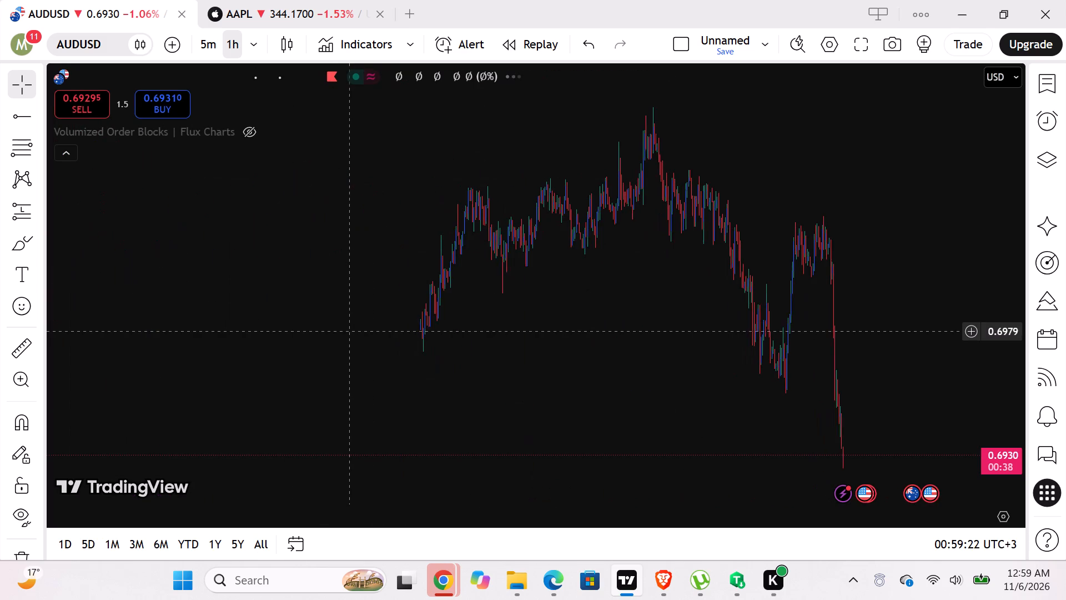
scroll(350, 331, left, 2)
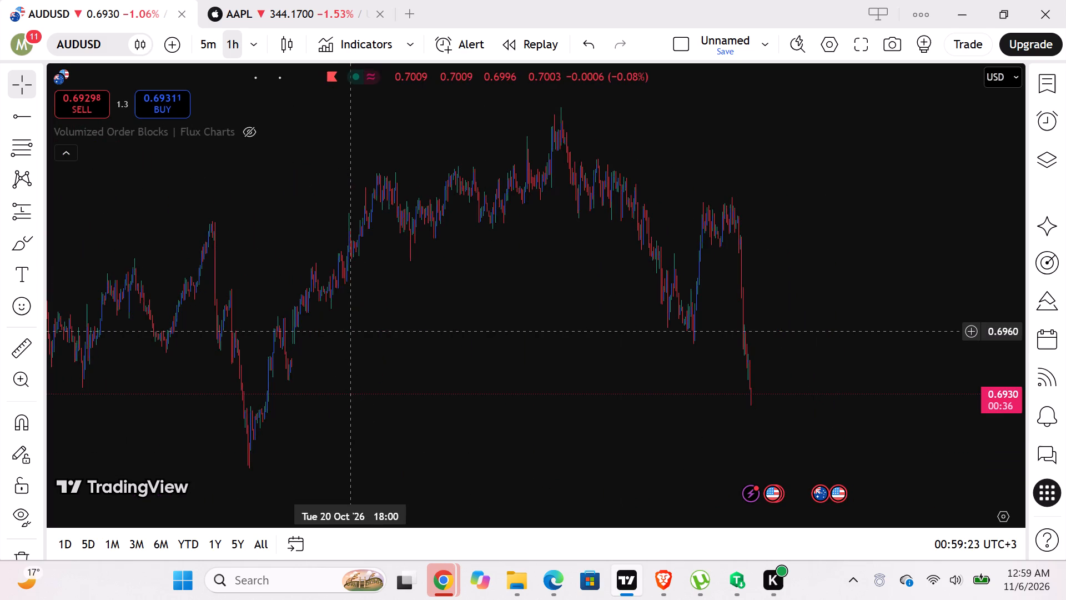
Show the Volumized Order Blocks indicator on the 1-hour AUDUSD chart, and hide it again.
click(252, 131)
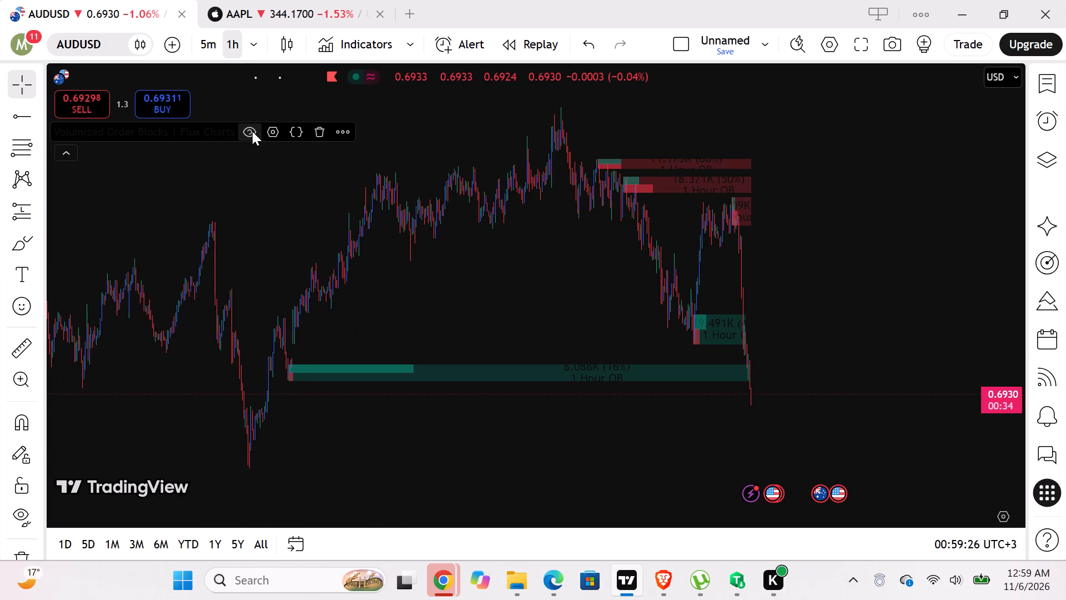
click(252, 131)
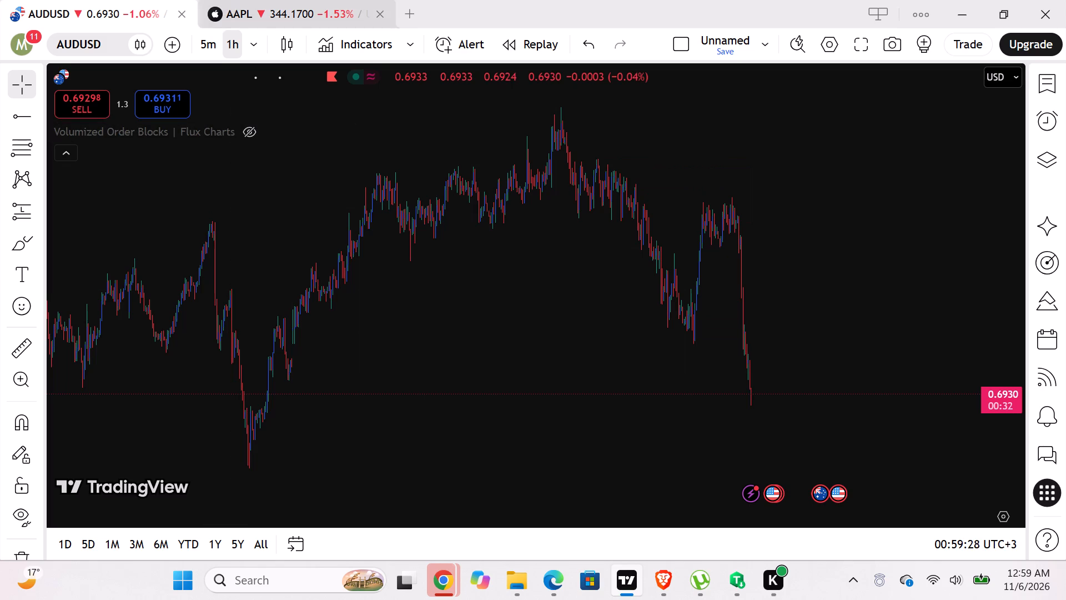
Set the AUDUSD chart to the 4-hour timeframe and examine the price swings since before August.
click(251, 47)
scroll(328, 335, down, 3)
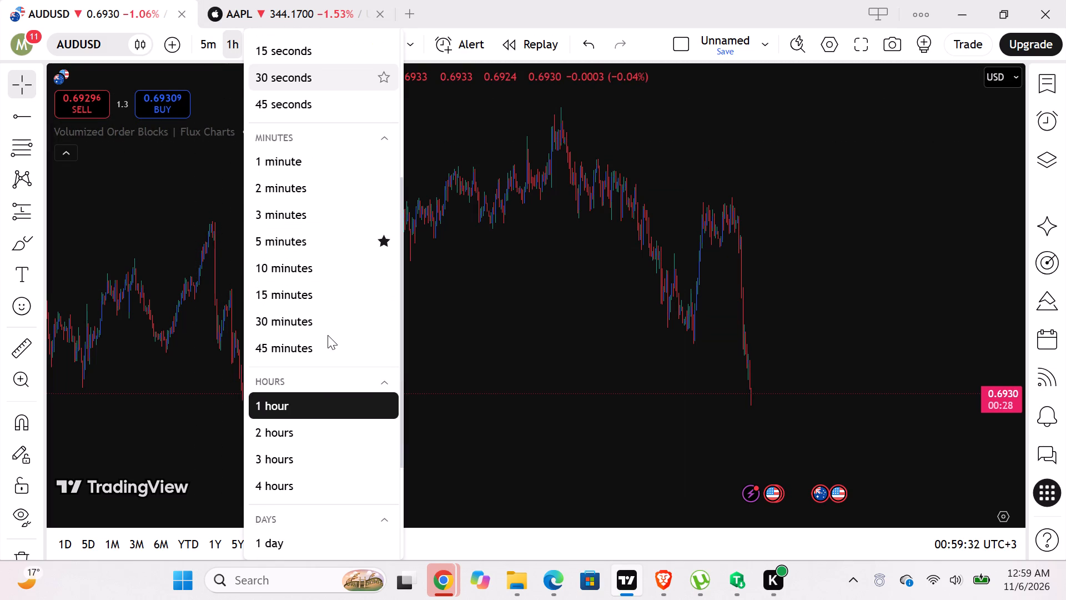
click(301, 483)
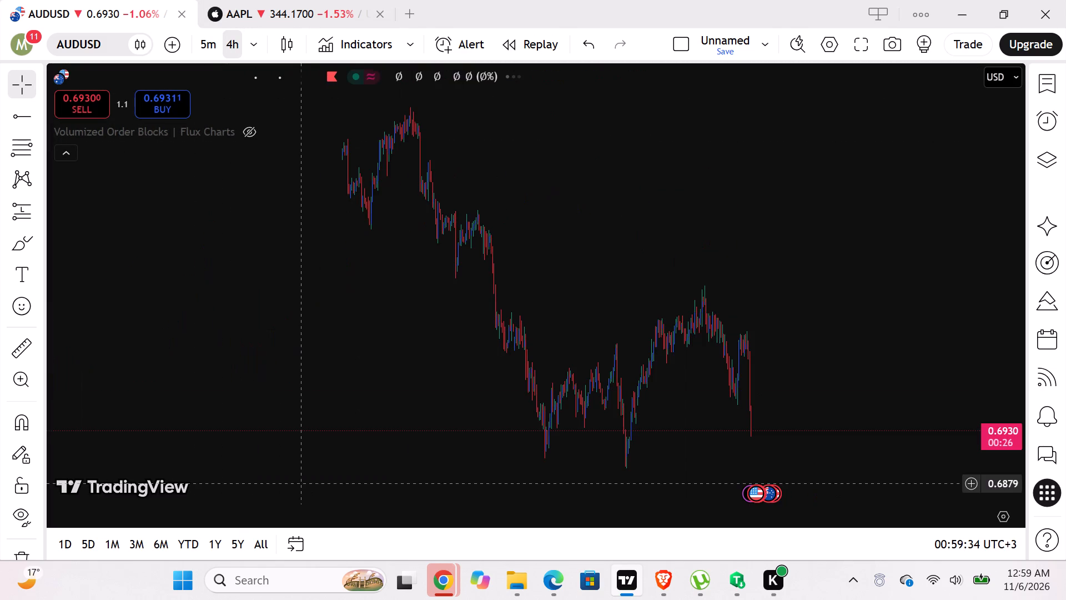
scroll(658, 234, right, 4)
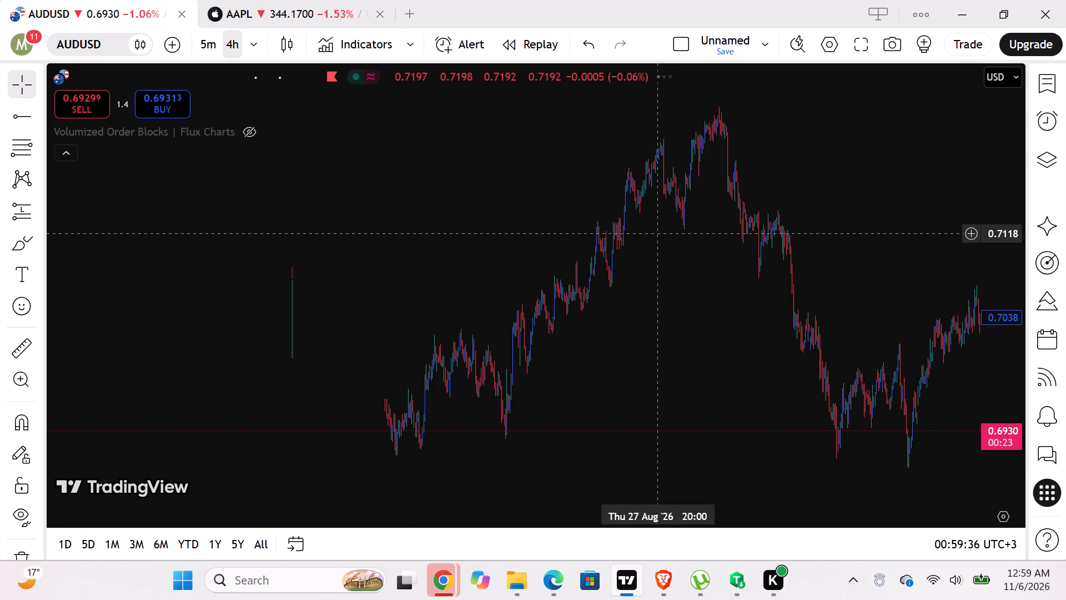
scroll(658, 234, left, 2)
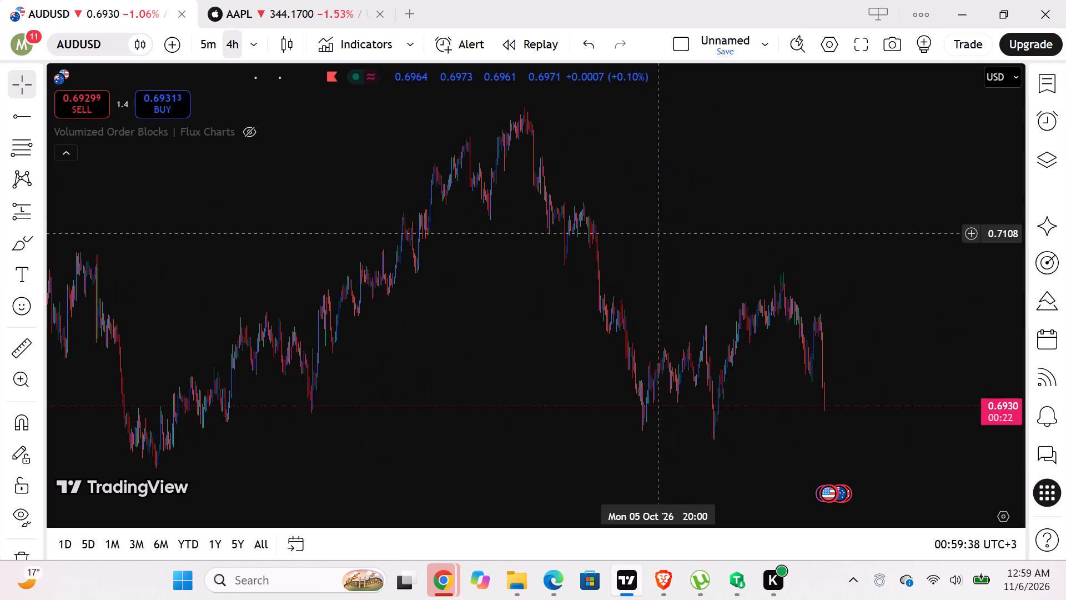
Compare the recent AUDUSD decline on the 5-minute and 15-minute timeframes.
click(211, 41)
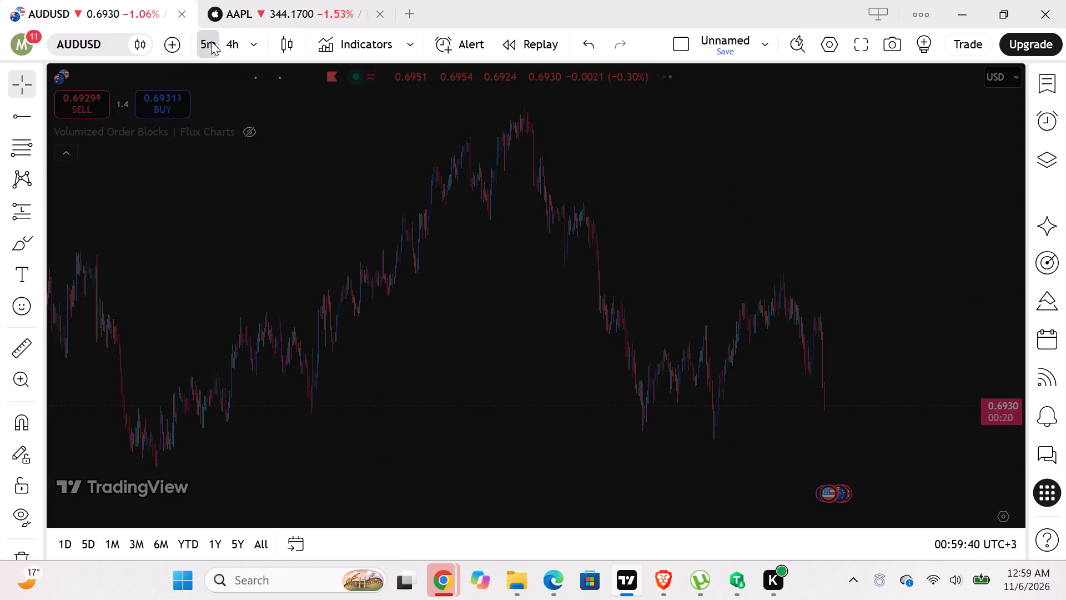
scroll(583, 125, left, 5)
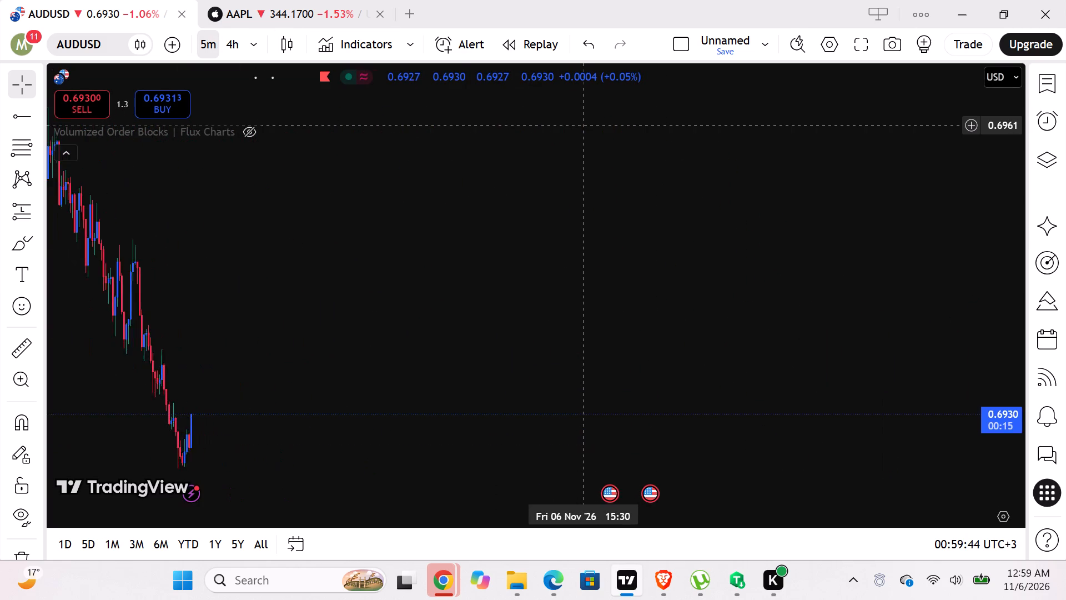
click(260, 46)
scroll(293, 392, down, 1)
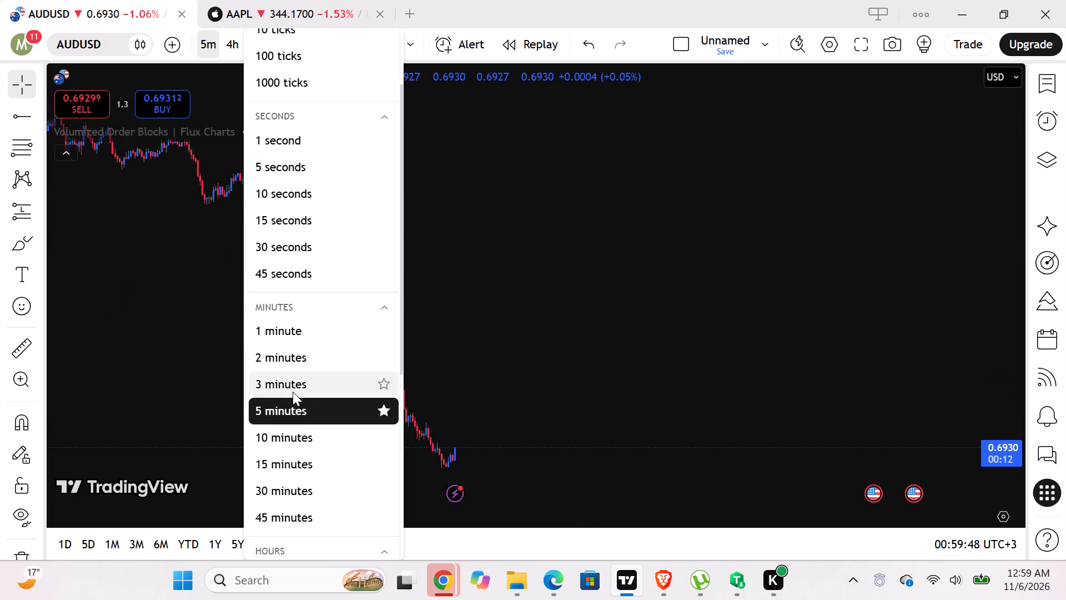
click(297, 465)
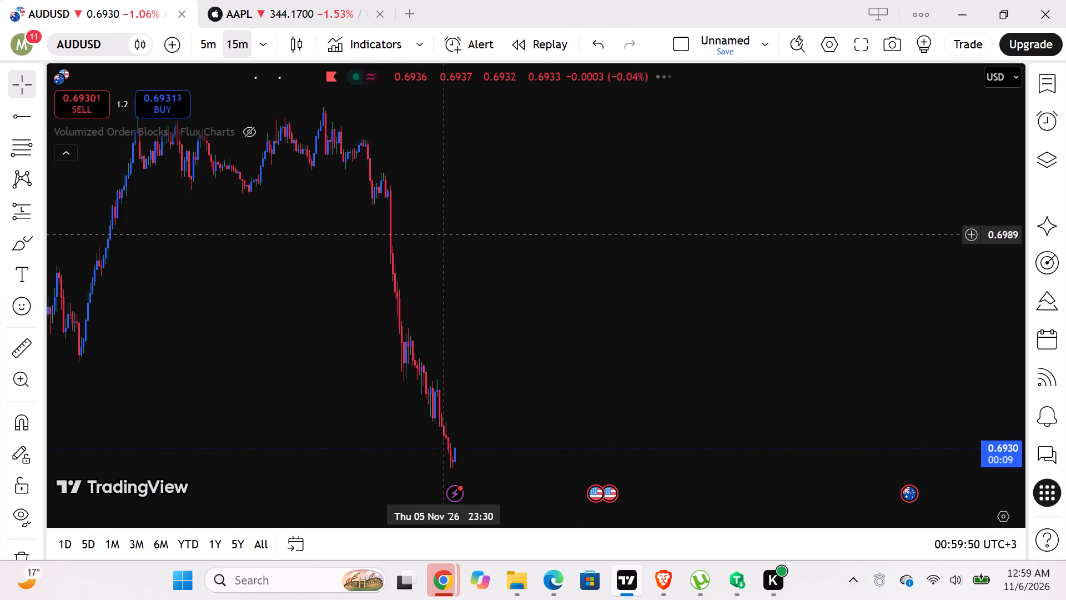
scroll(444, 234, right, 4)
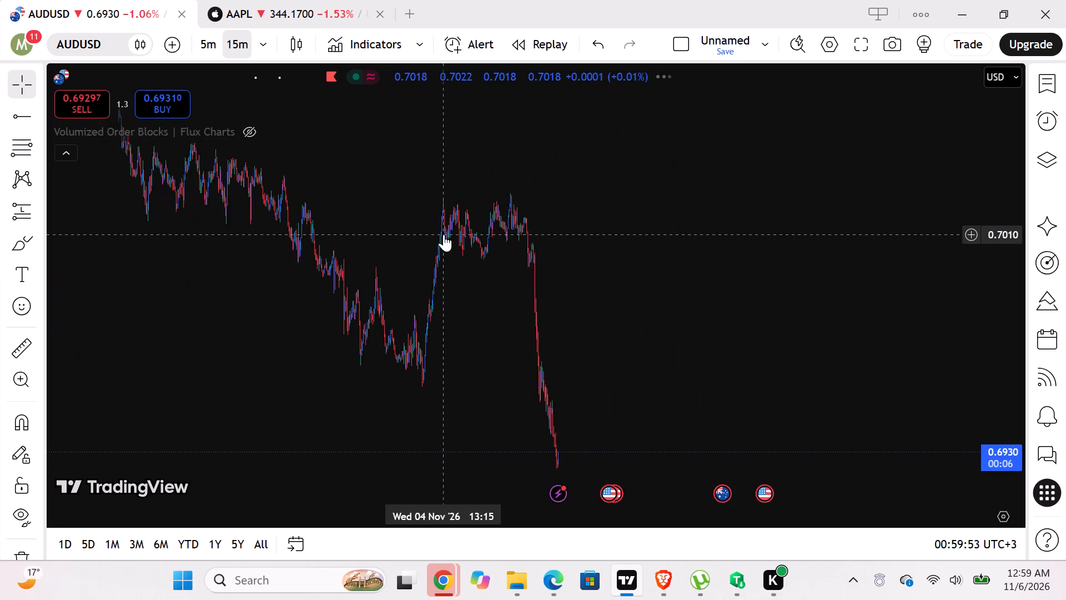
Set the AUDUSD chart to the 1-hour timeframe and examine the October and November swings leading to the current price.
click(257, 45)
scroll(330, 378, down, 3)
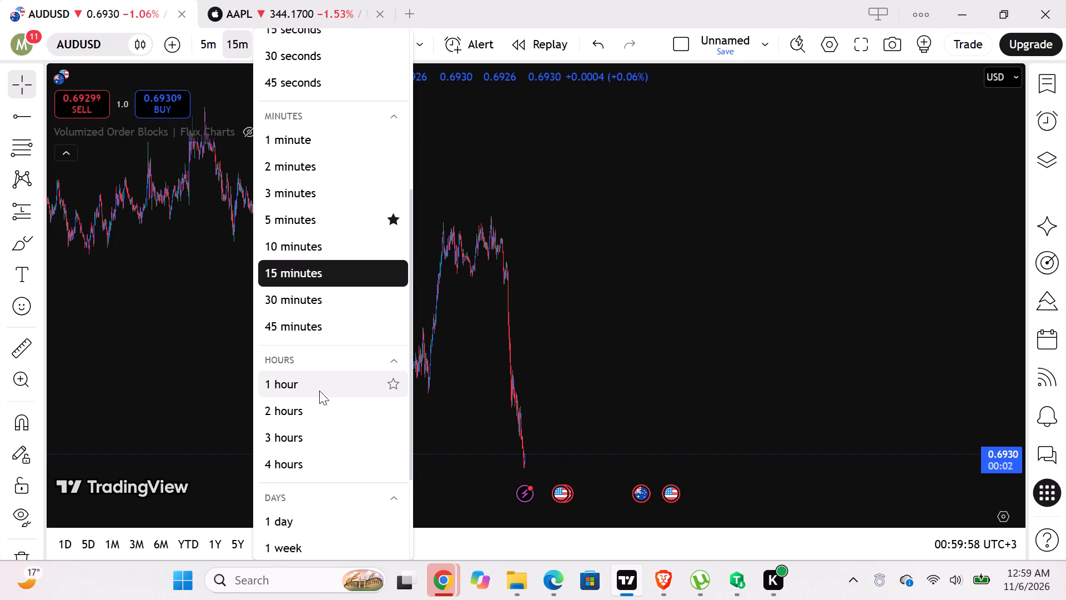
click(313, 388)
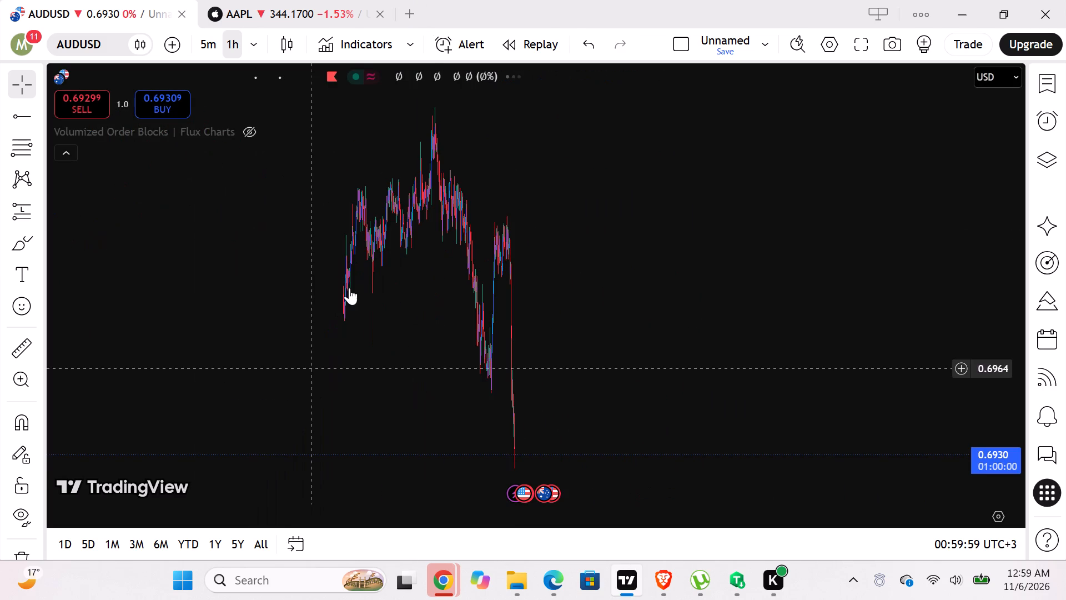
scroll(500, 245, right, 4)
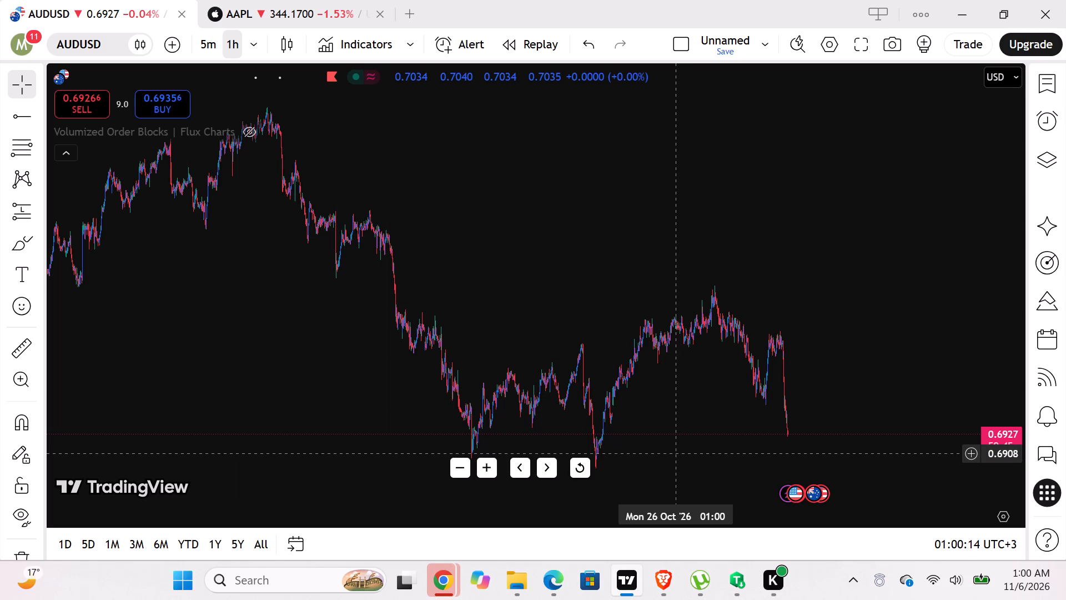
scroll(676, 454, left, 1)
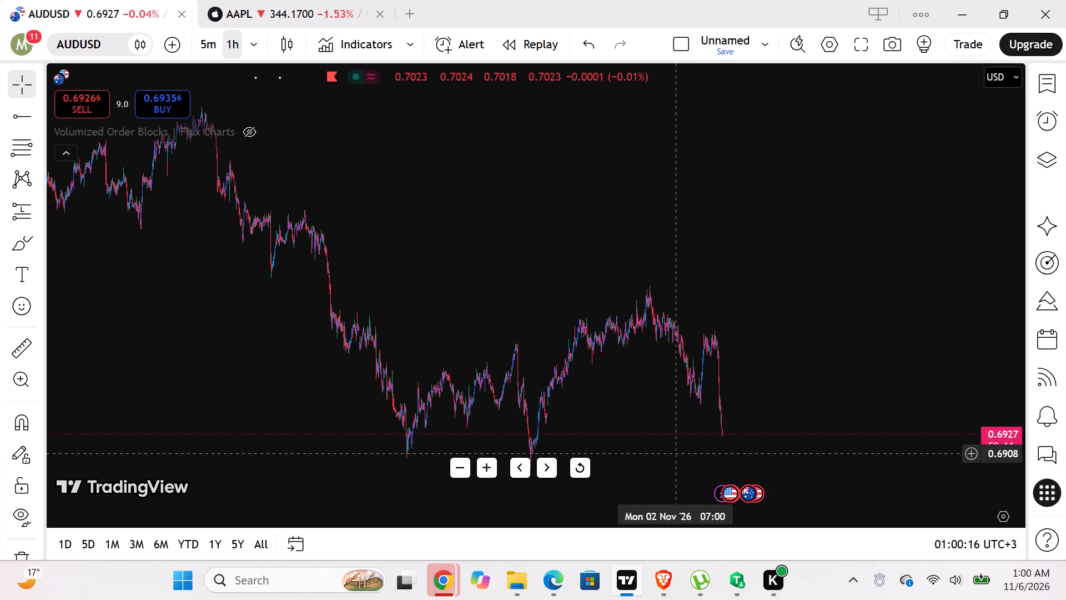
scroll(676, 454, left, 1)
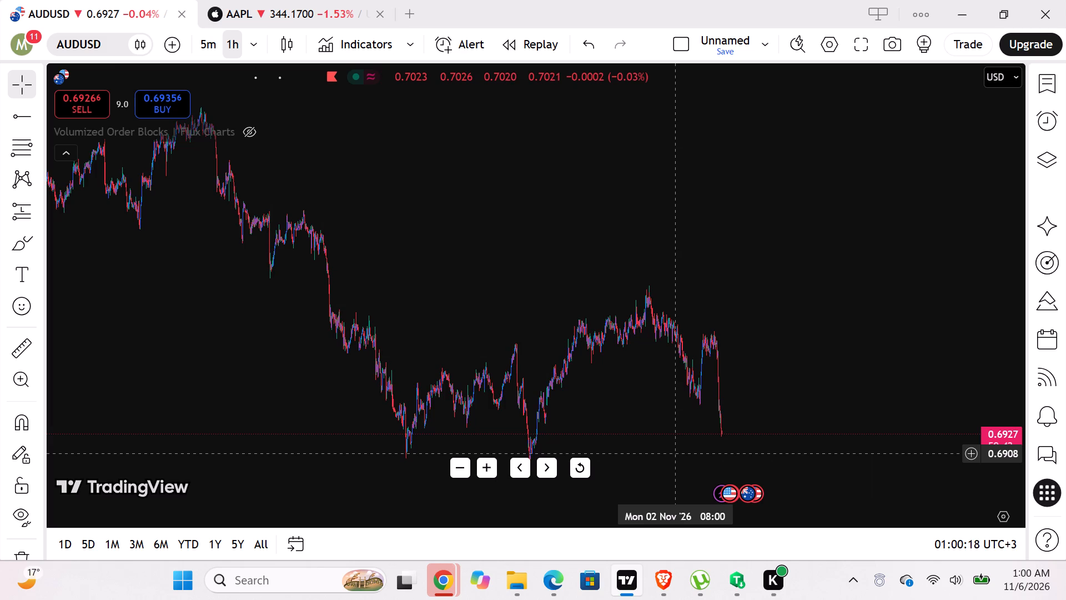
scroll(611, 411, left, 2)
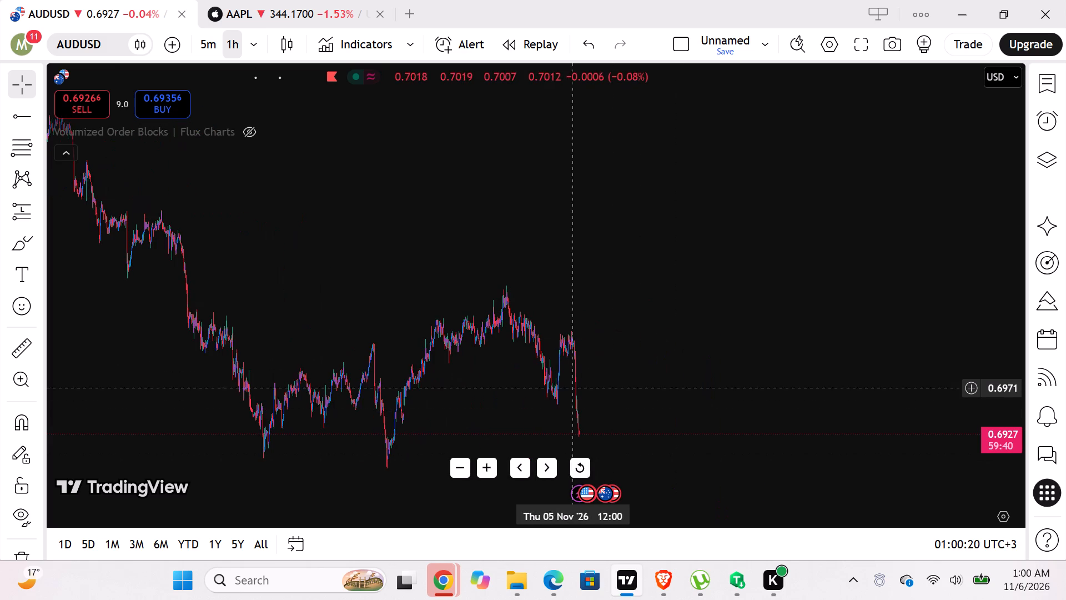
scroll(577, 359, left, 2)
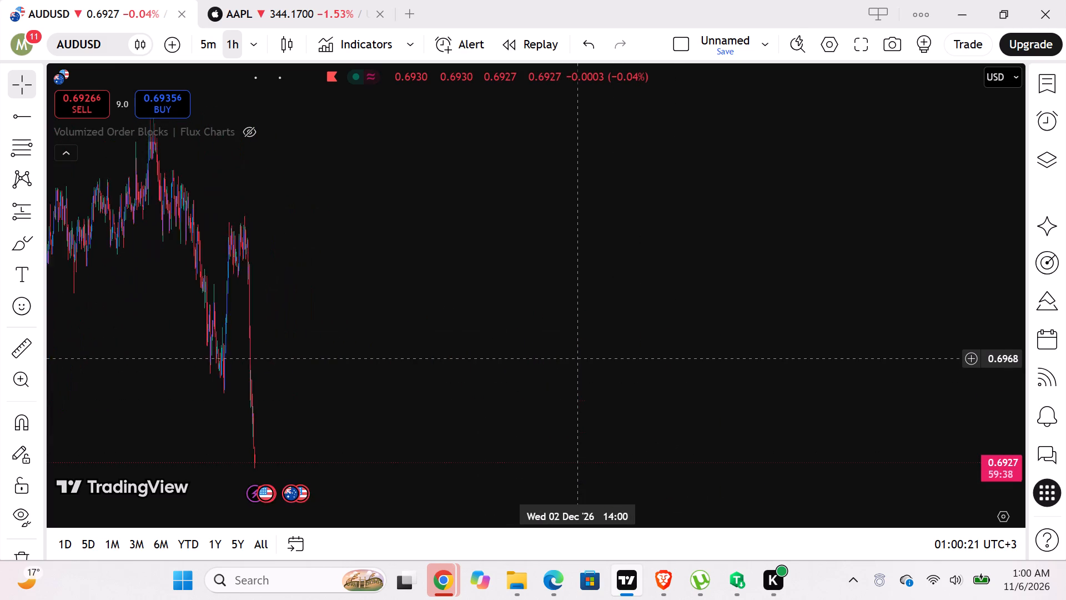
scroll(577, 359, right, 3)
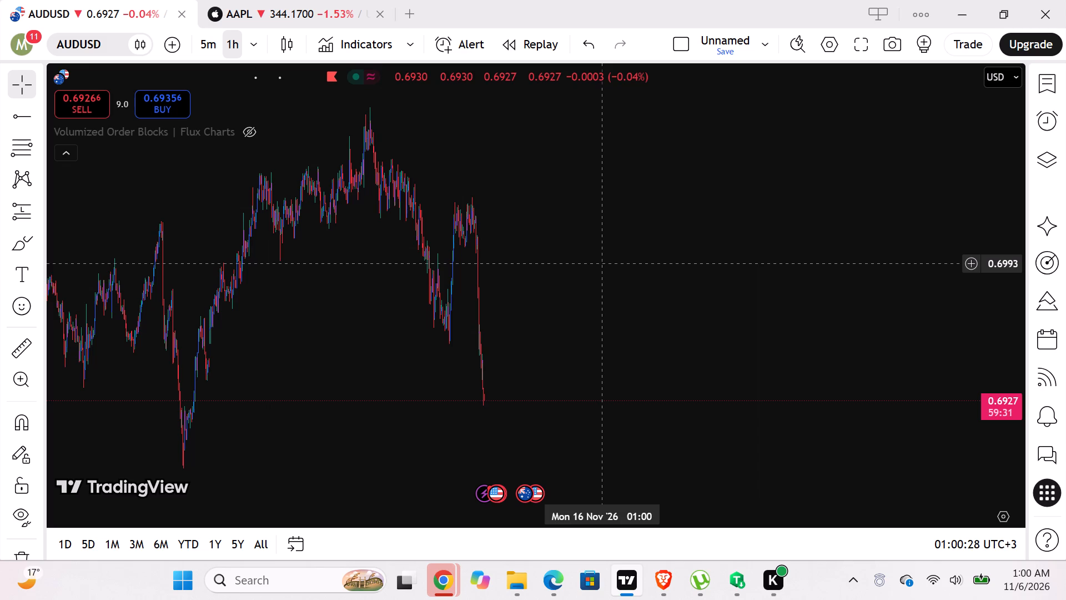
Switch the AUDUSD chart to the 5-minute timeframe and on to the 1-minute timeframe.
click(213, 44)
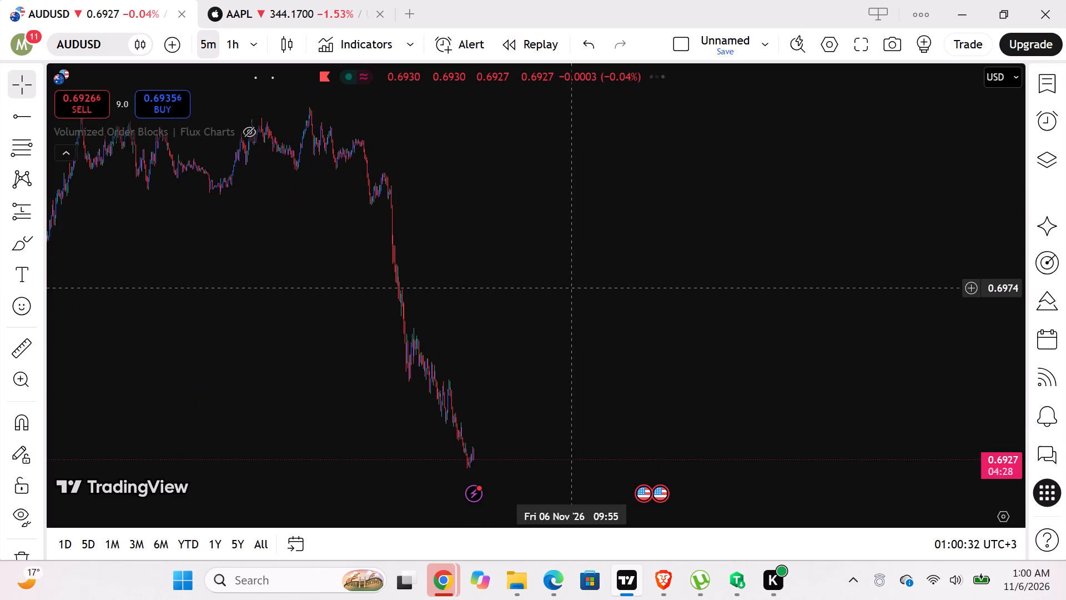
click(262, 39)
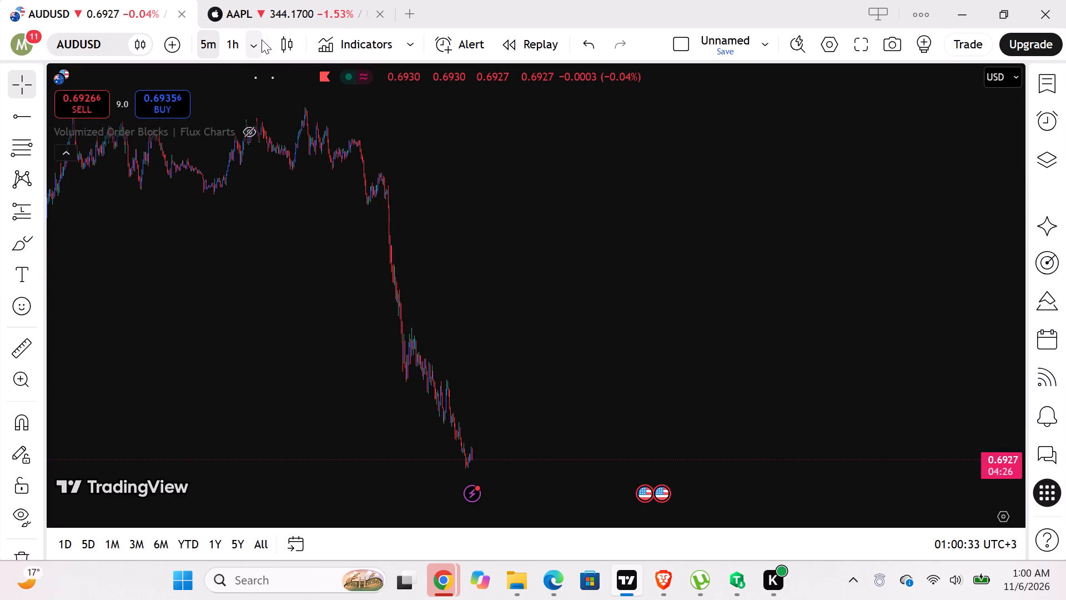
click(294, 434)
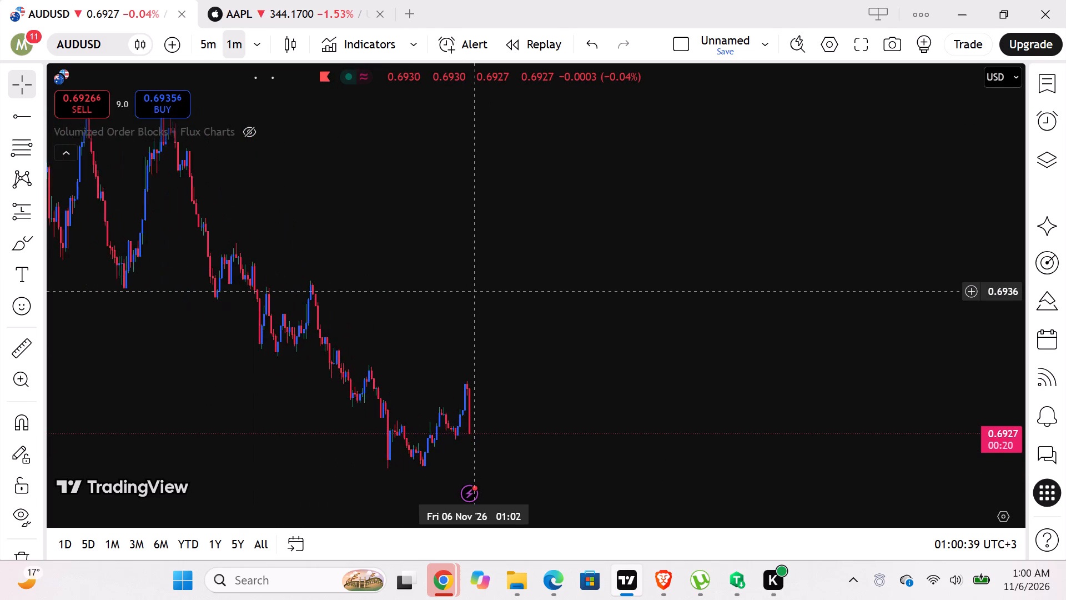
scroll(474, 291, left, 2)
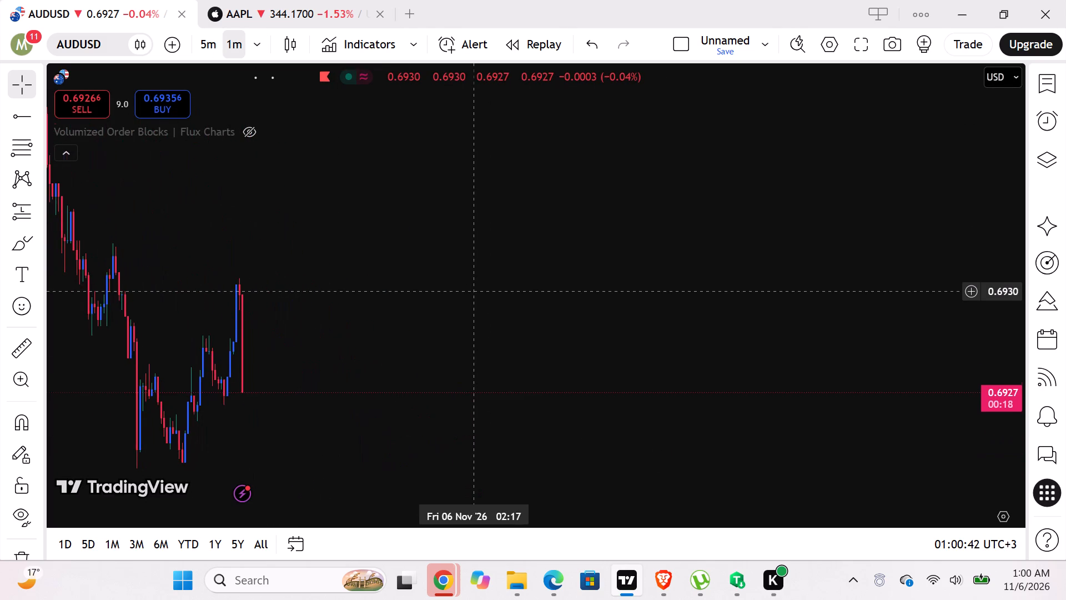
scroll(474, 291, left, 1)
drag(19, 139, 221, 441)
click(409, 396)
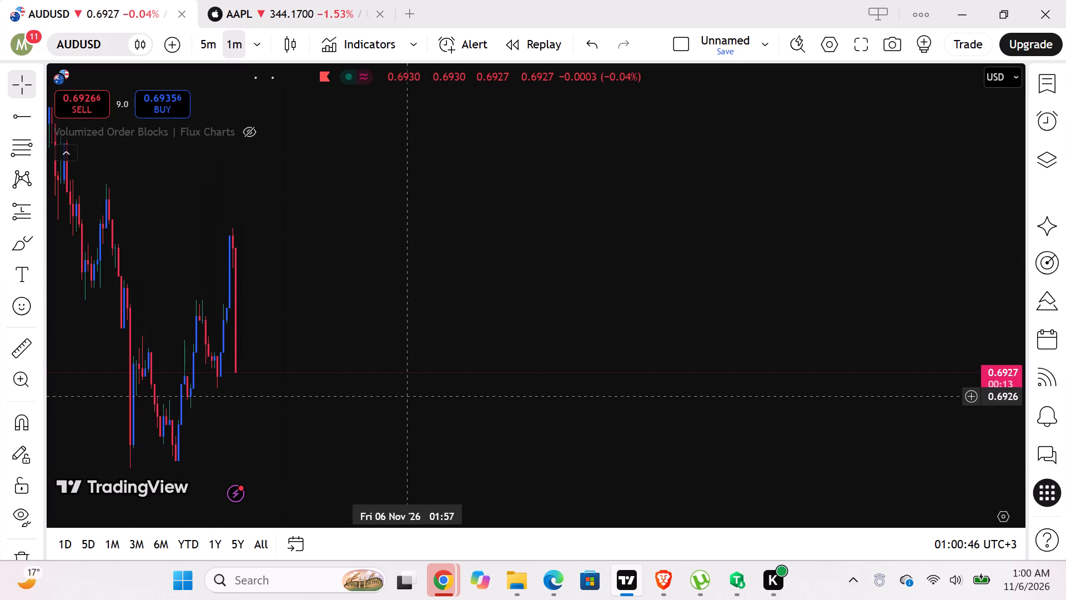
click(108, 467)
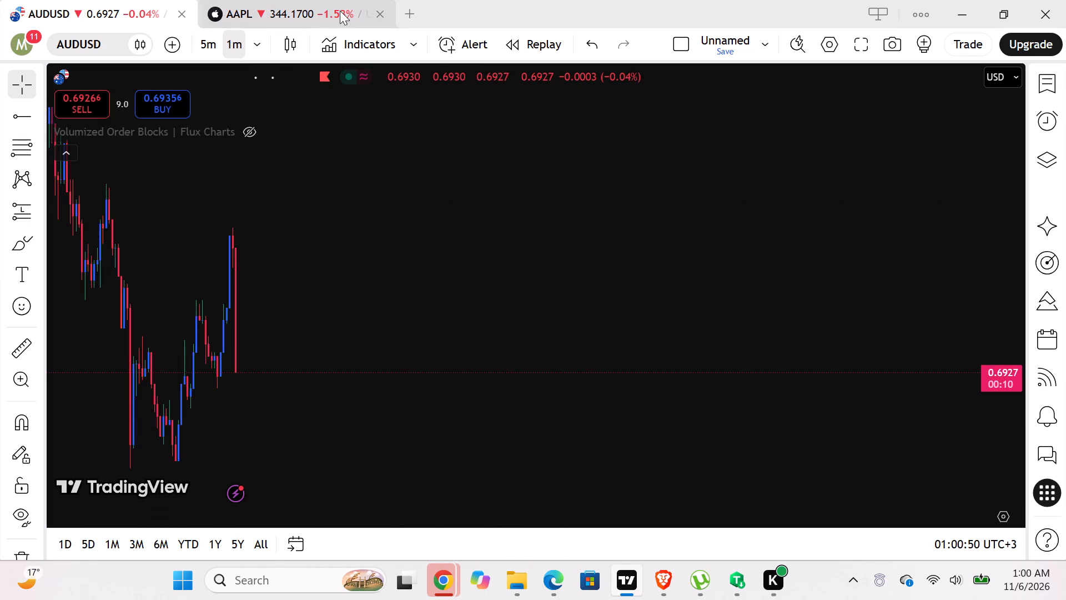
Open a new blank tab and return to the AUDUSD chart.
click(409, 13)
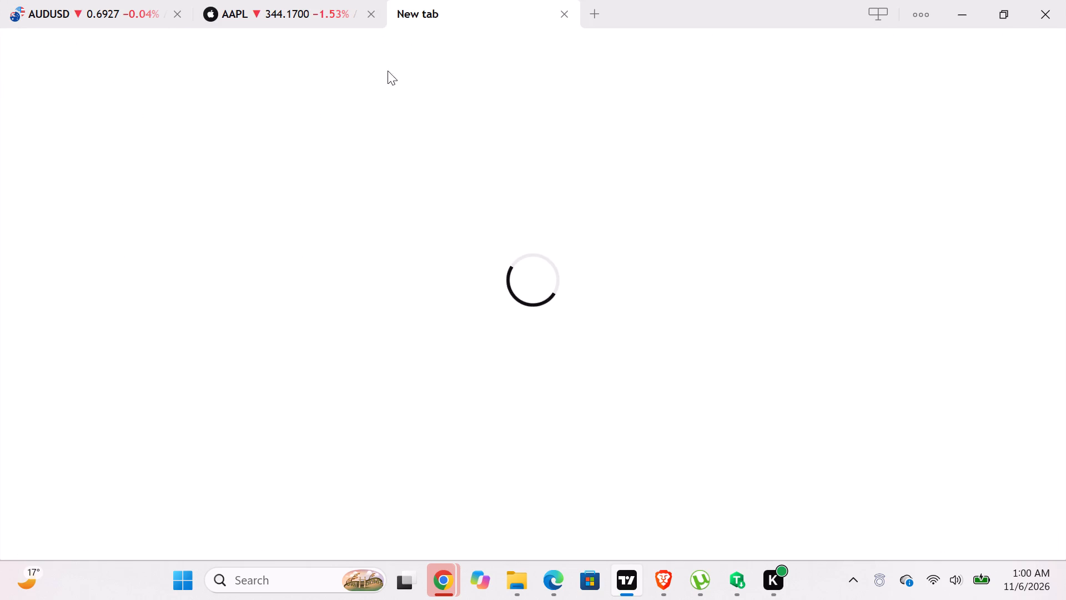
click(50, 2)
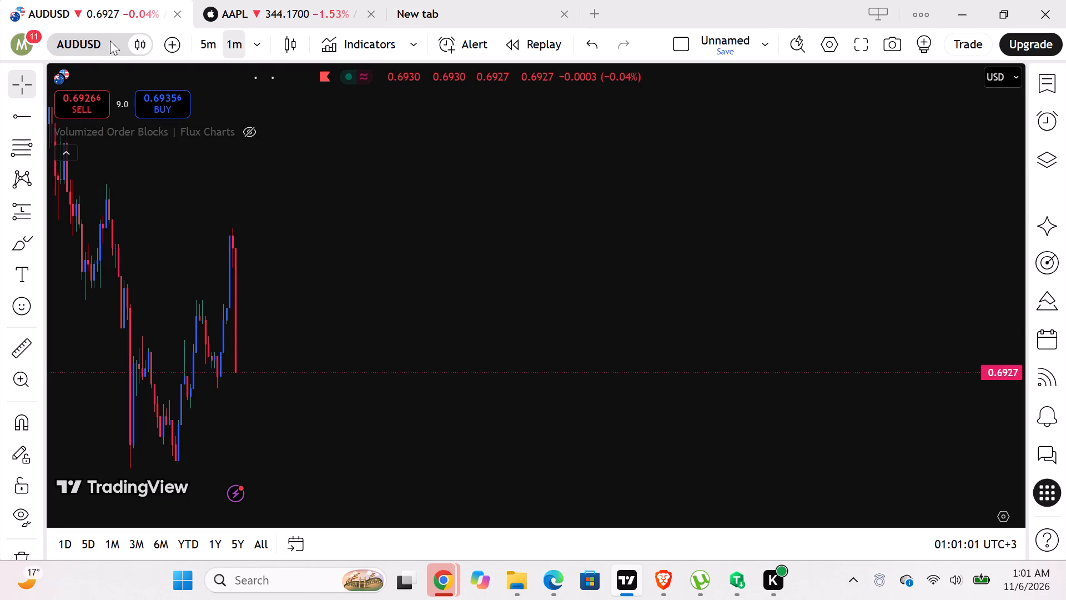
Switch the AUDUSD chart to the BTCUSD spot crypto symbol and examine its 1-minute price swings since the evening of 5 November.
click(108, 41)
key(BackSpace)
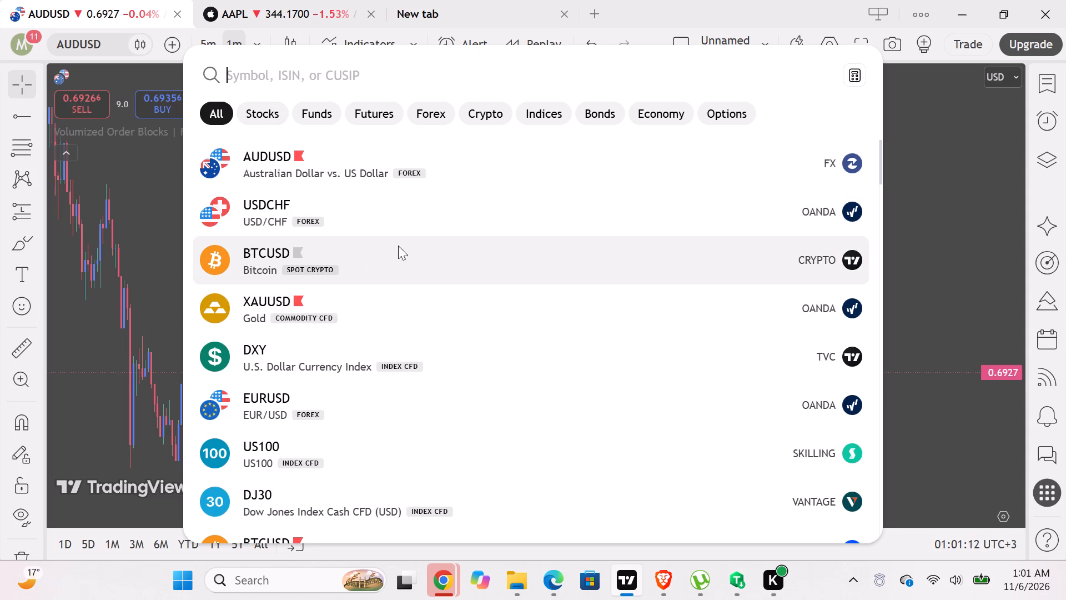
click(398, 246)
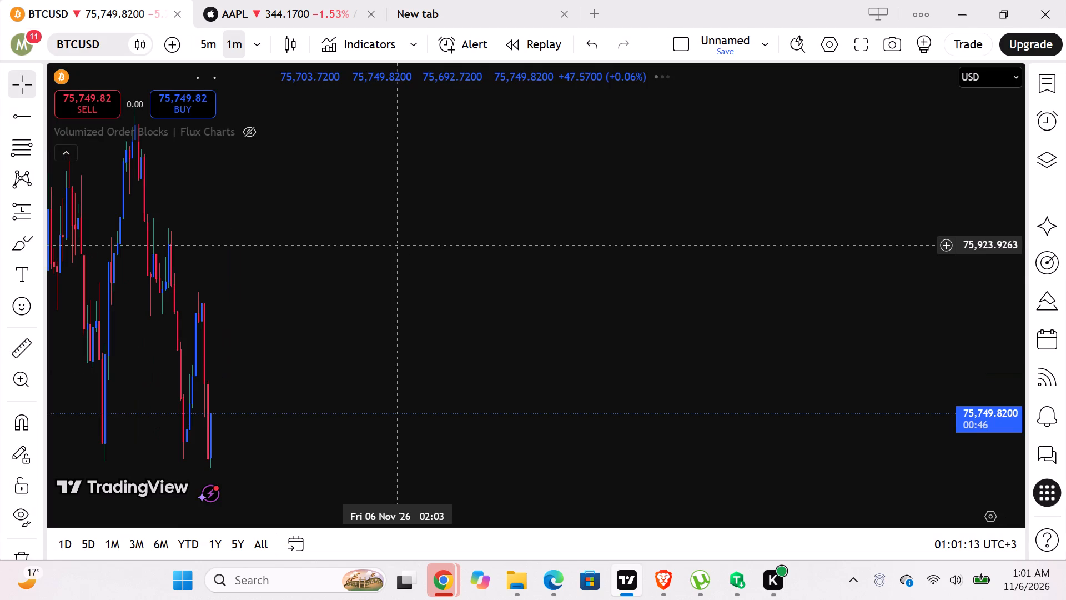
scroll(395, 267, right, 5)
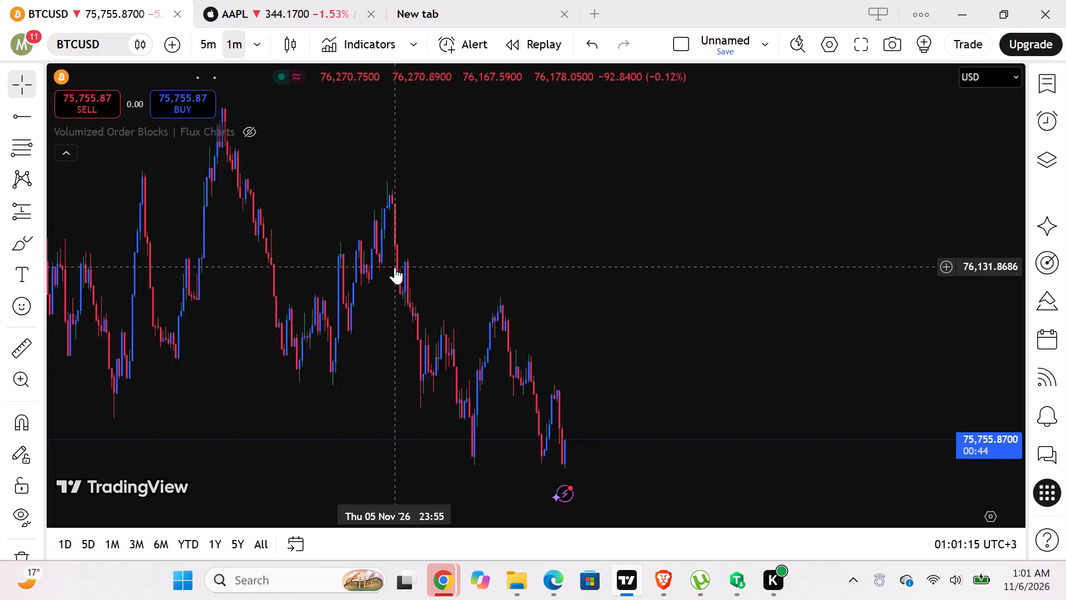
scroll(395, 267, right, 2)
scroll(395, 267, left, 2)
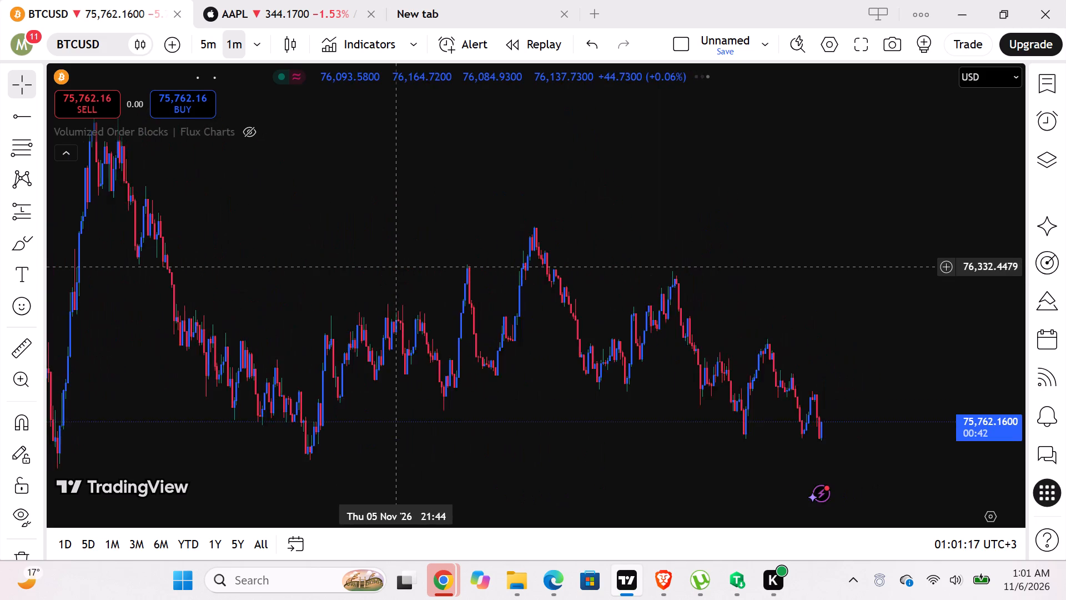
scroll(395, 267, left, 2)
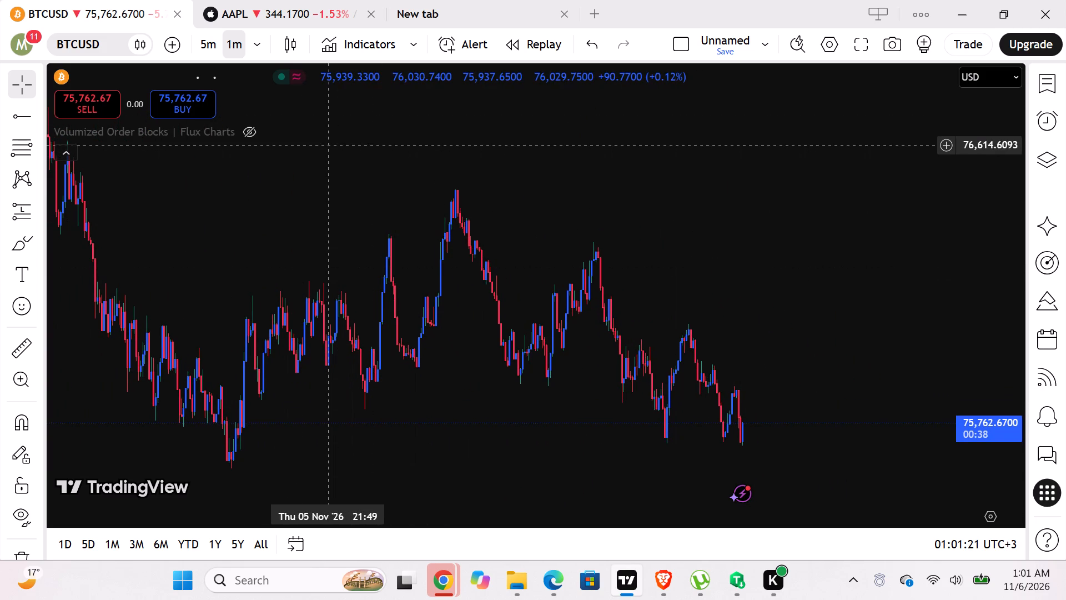
Check the recent BTCUSD decline on the 5-minute timeframe and return to the 1-minute timeframe.
click(210, 44)
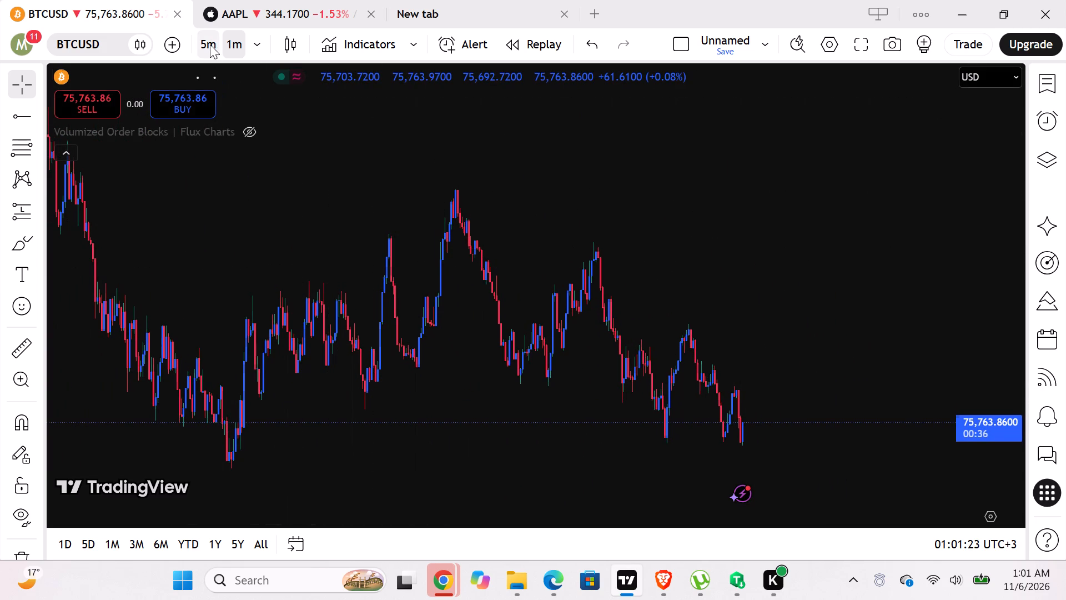
scroll(585, 76, left, 3)
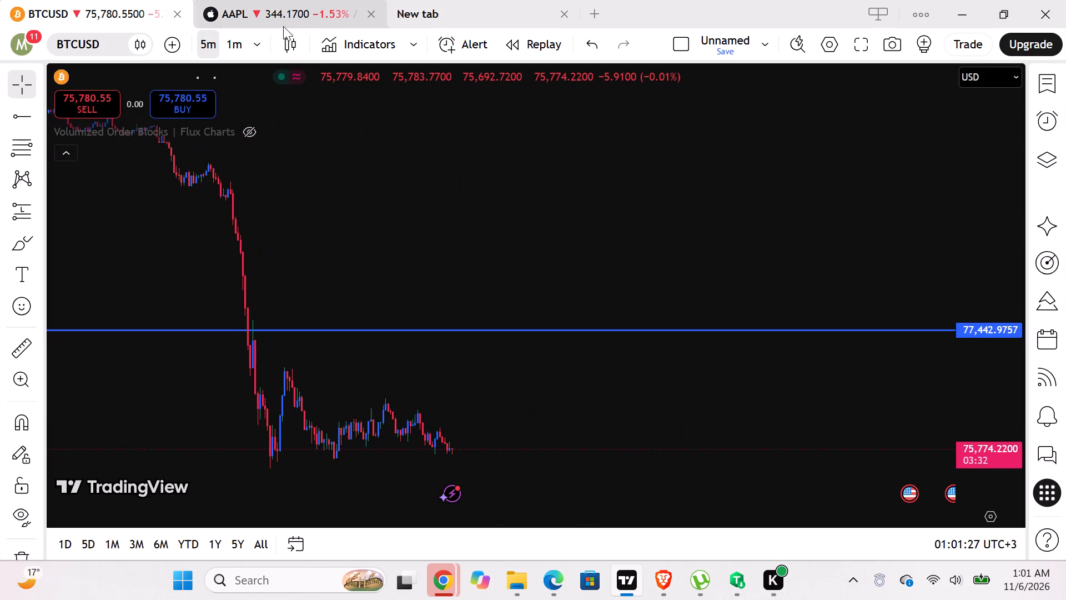
click(237, 40)
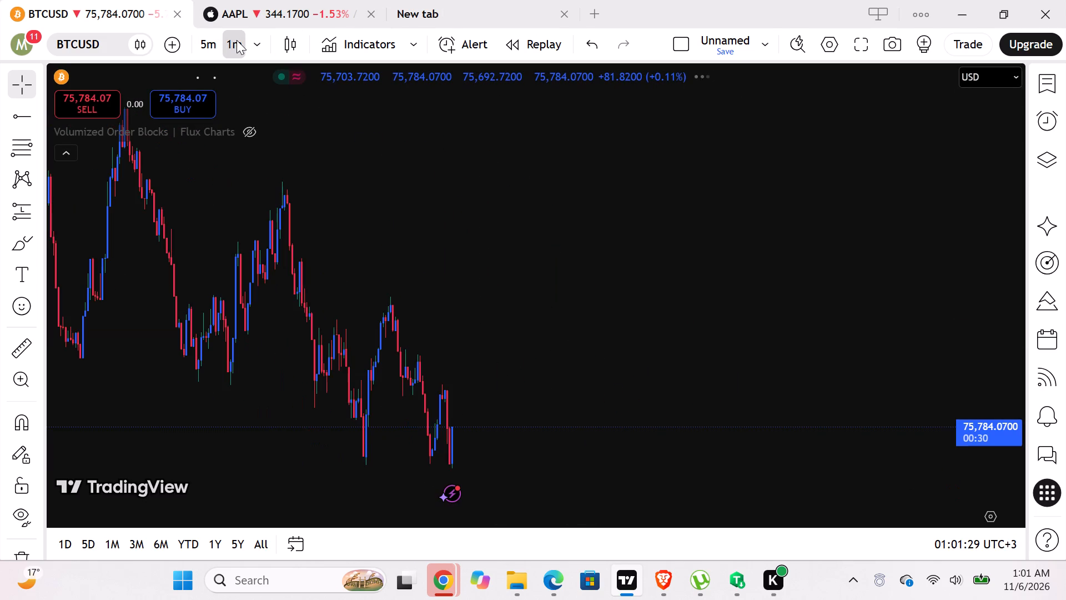
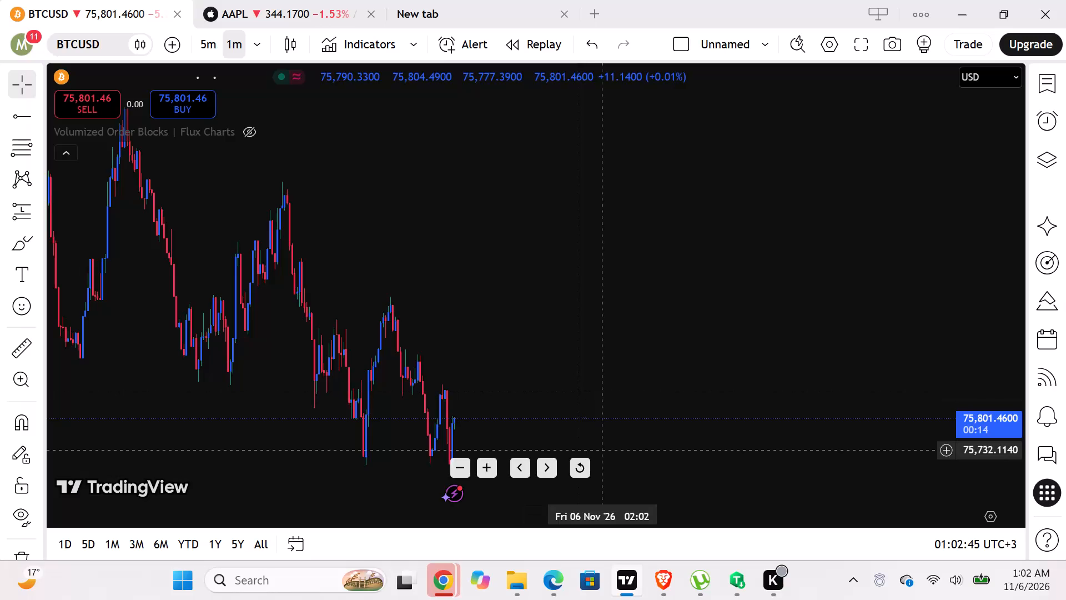
Switch to the TikTok feed in Brave, advance to the next video, and return to the BTCUSD chart in TradingView.
click(643, 483)
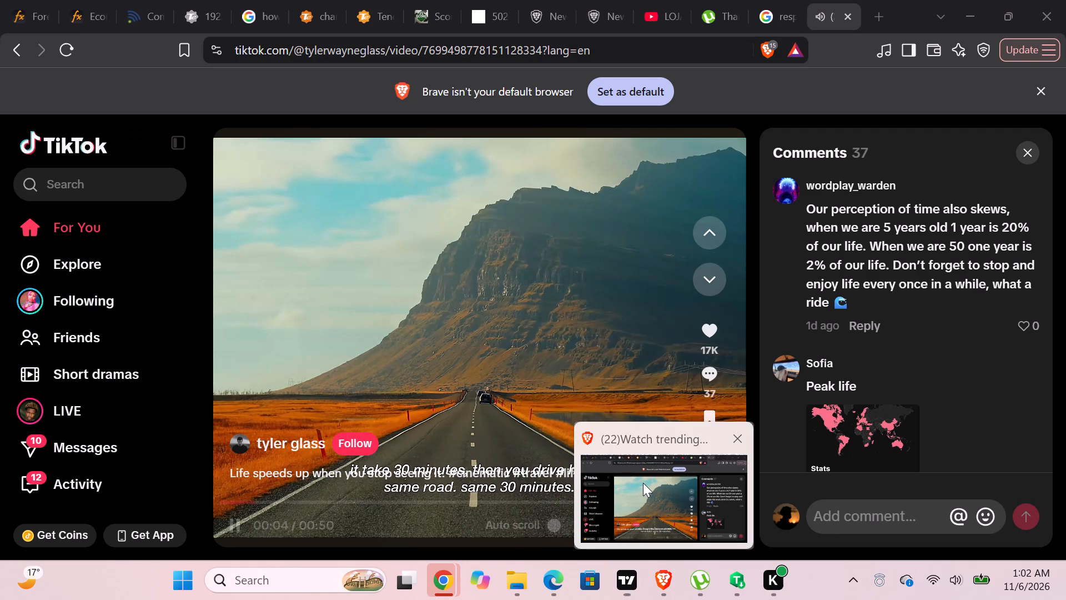
key(Down)
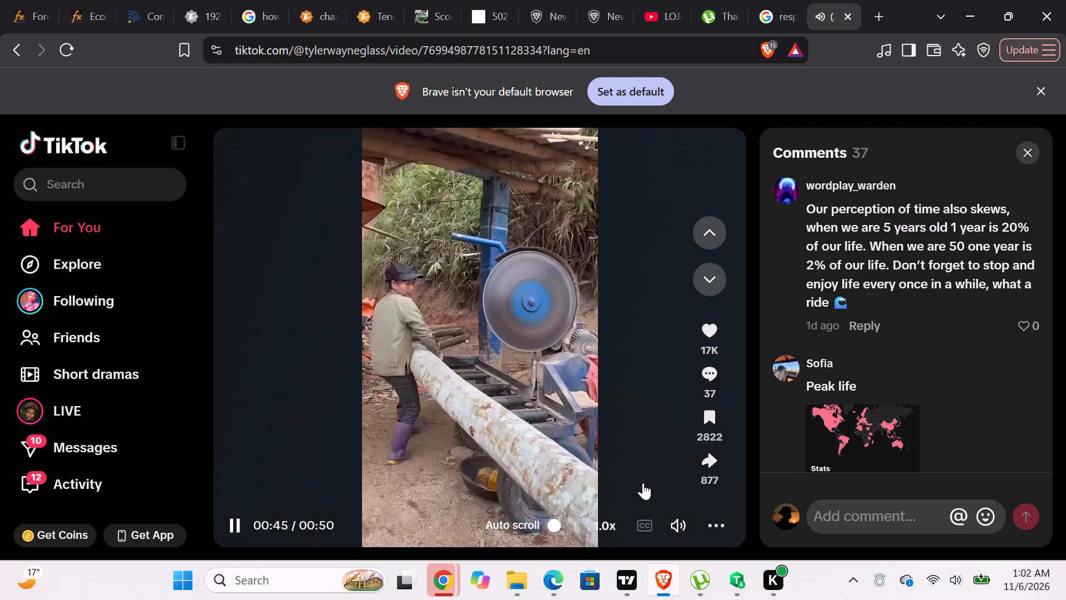
click(624, 583)
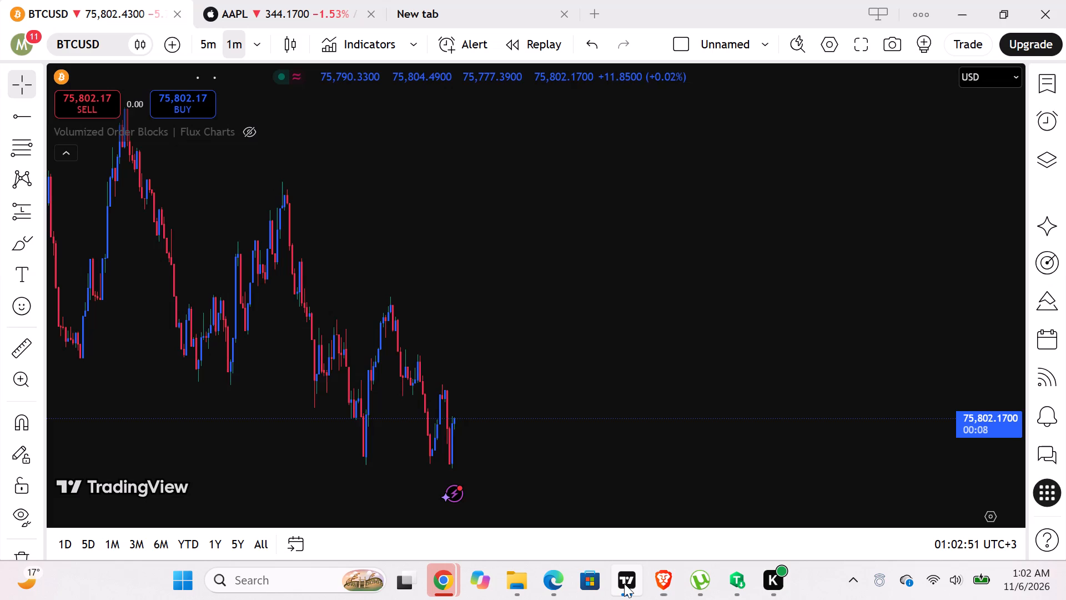
Change the chart symbol from BTCUSD to the AUDUSD forex pair from the FX source.
click(102, 44)
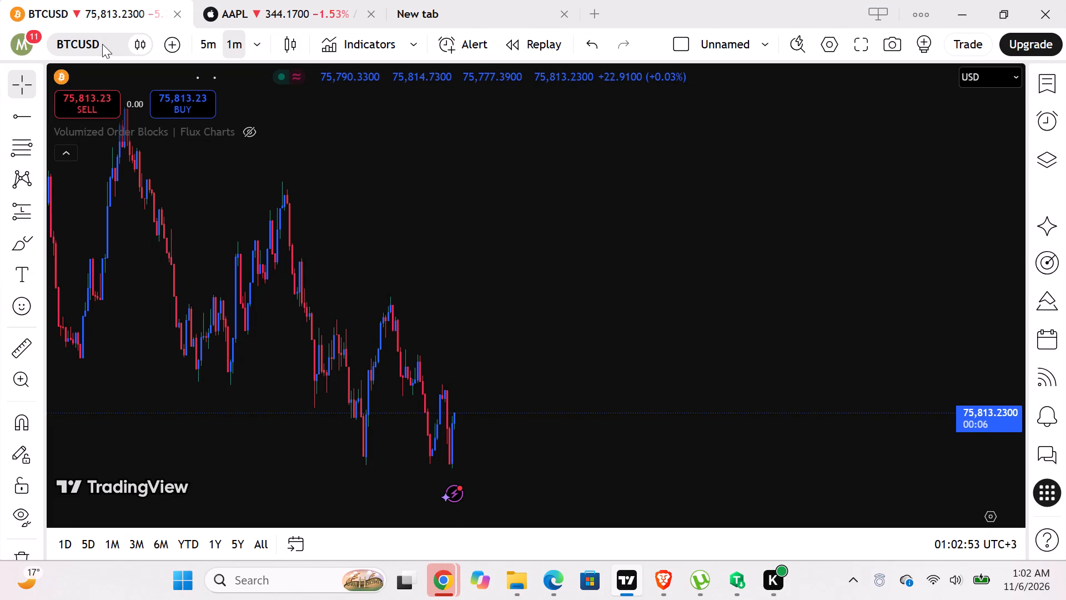
key(BackSpace)
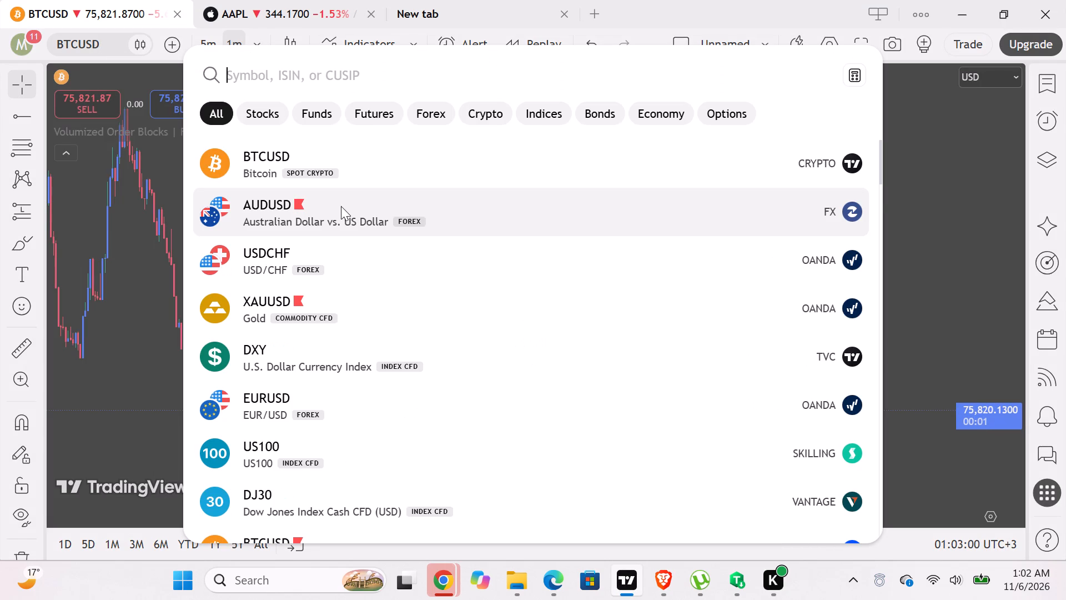
click(455, 198)
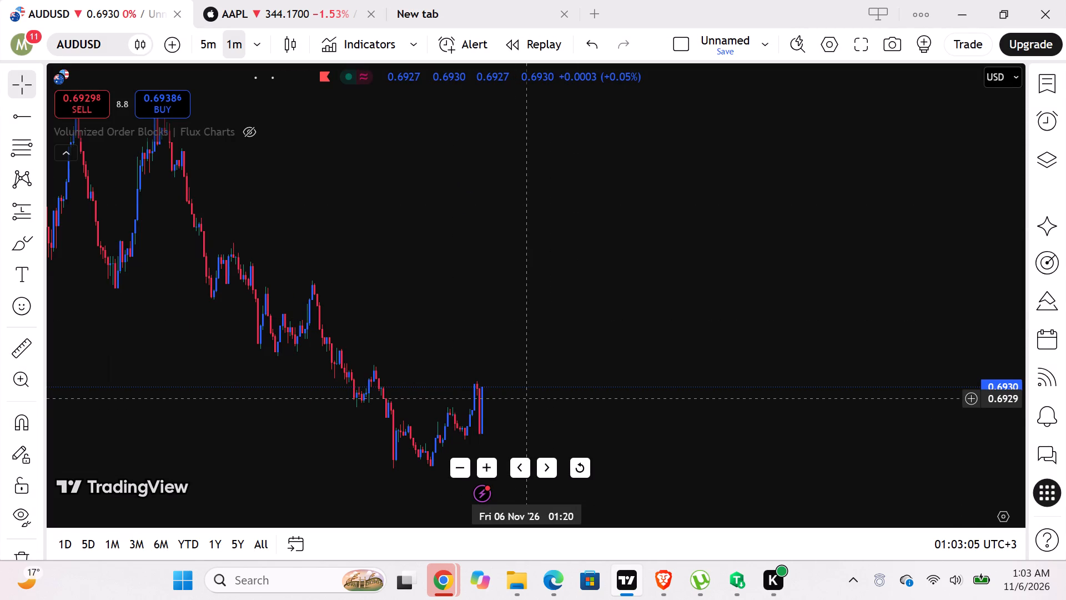
Switch the AUDUSD chart to the 1-hour timeframe and bring its price history since October into view.
click(263, 38)
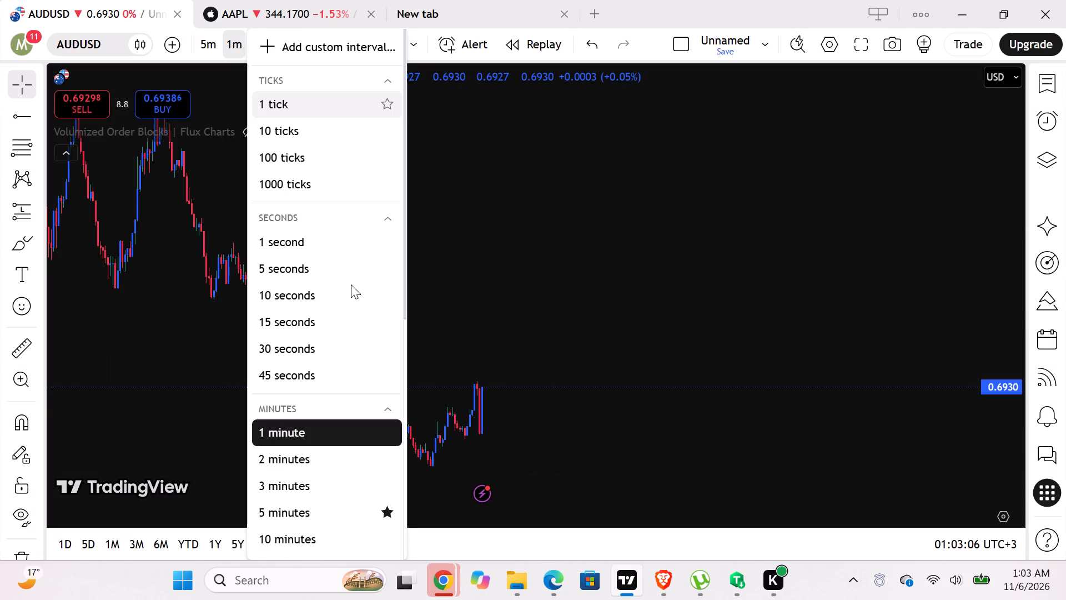
scroll(346, 363, down, 4)
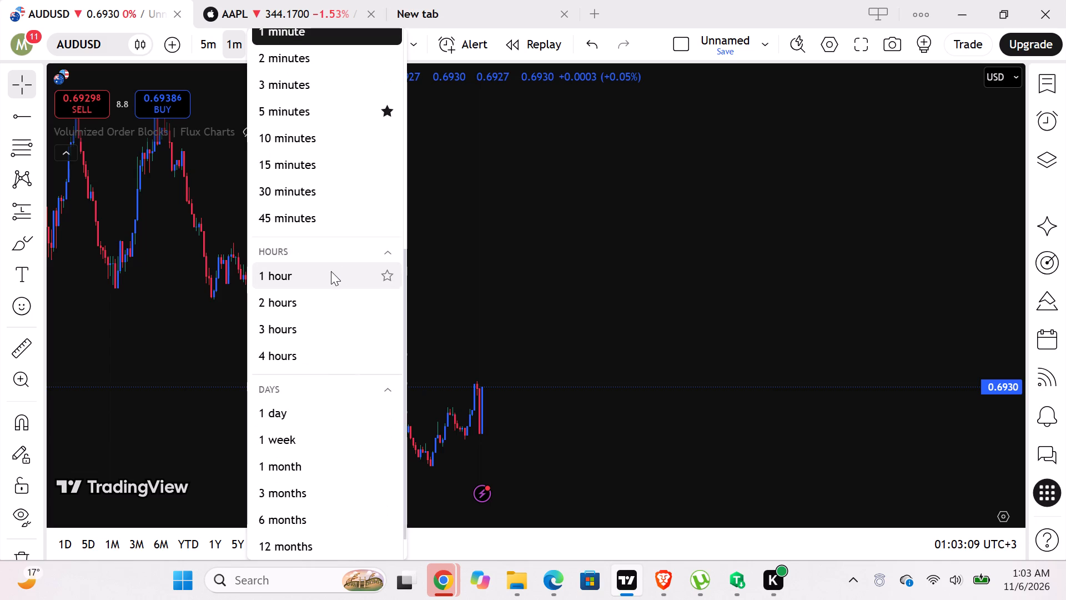
click(328, 272)
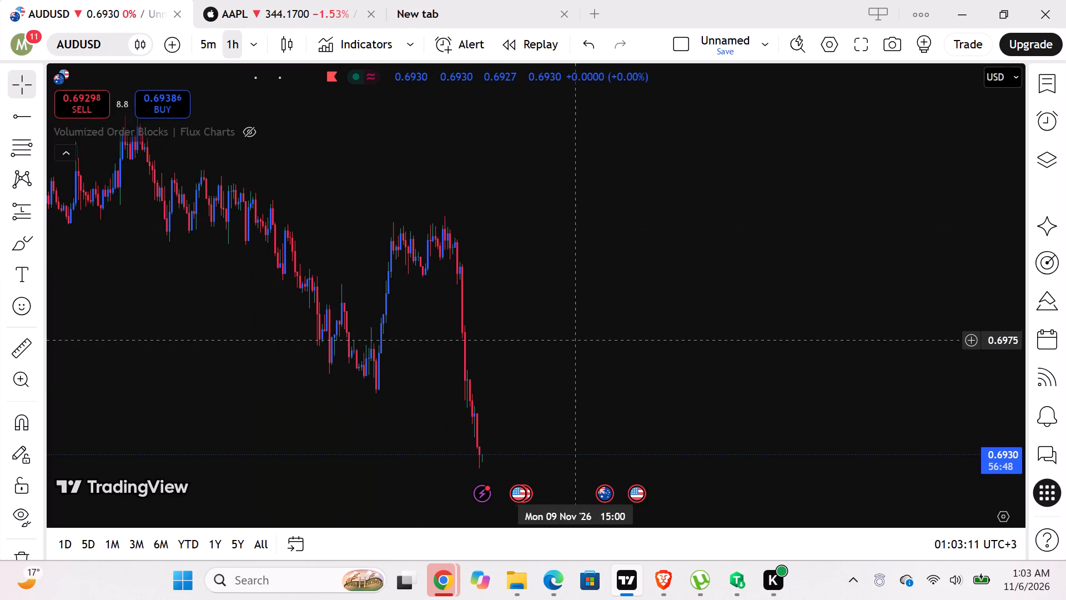
scroll(575, 341, right, 7)
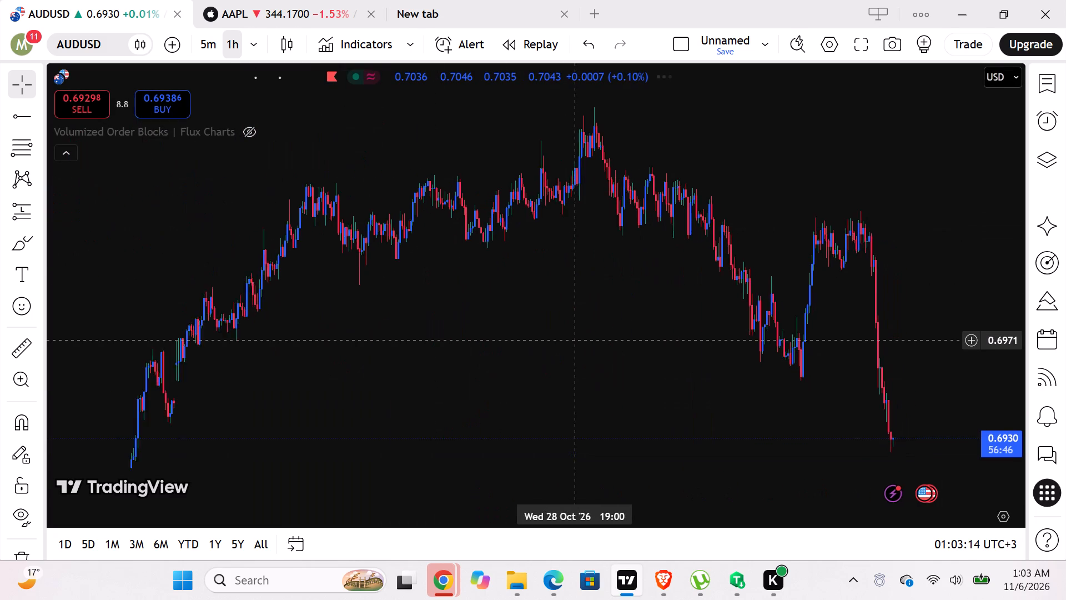
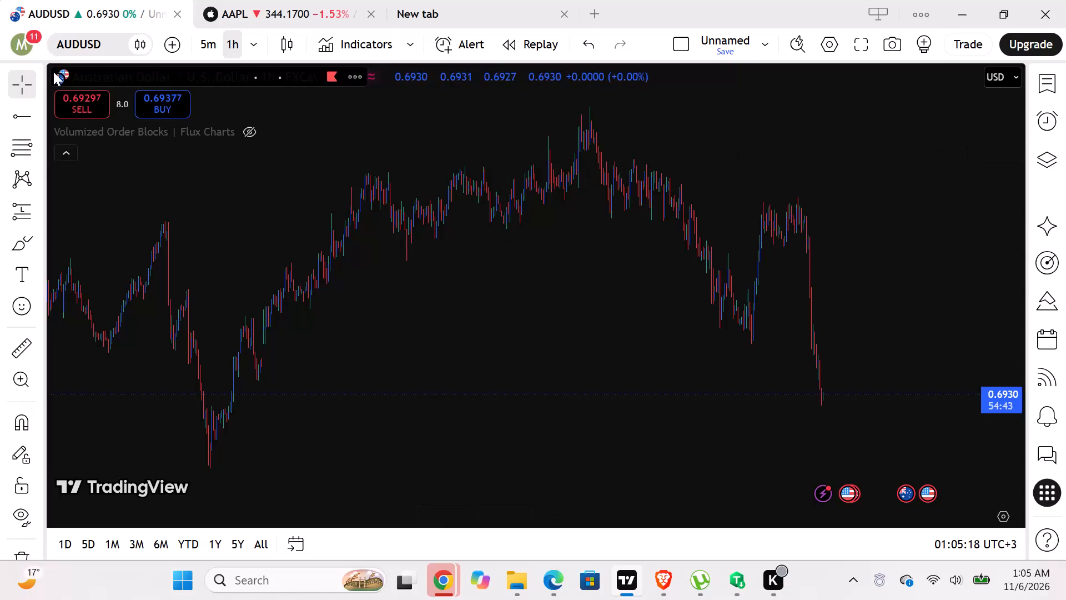
Draw a horizontal ray on the AUDUSD chart at about 0.6926, starting from 15 Oct '26 09:00.
click(9, 117)
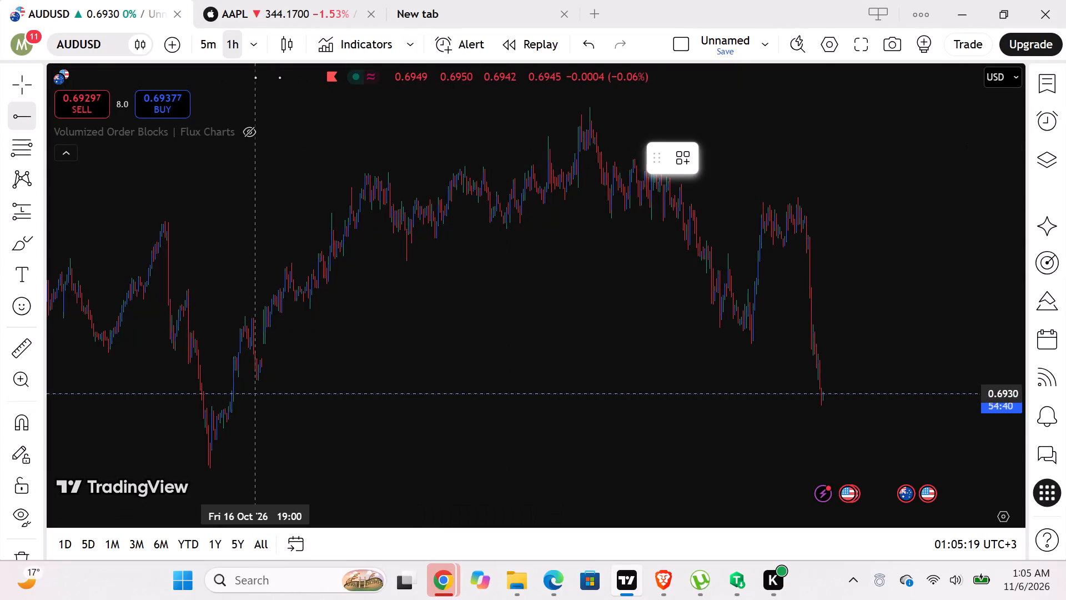
click(199, 403)
click(351, 319)
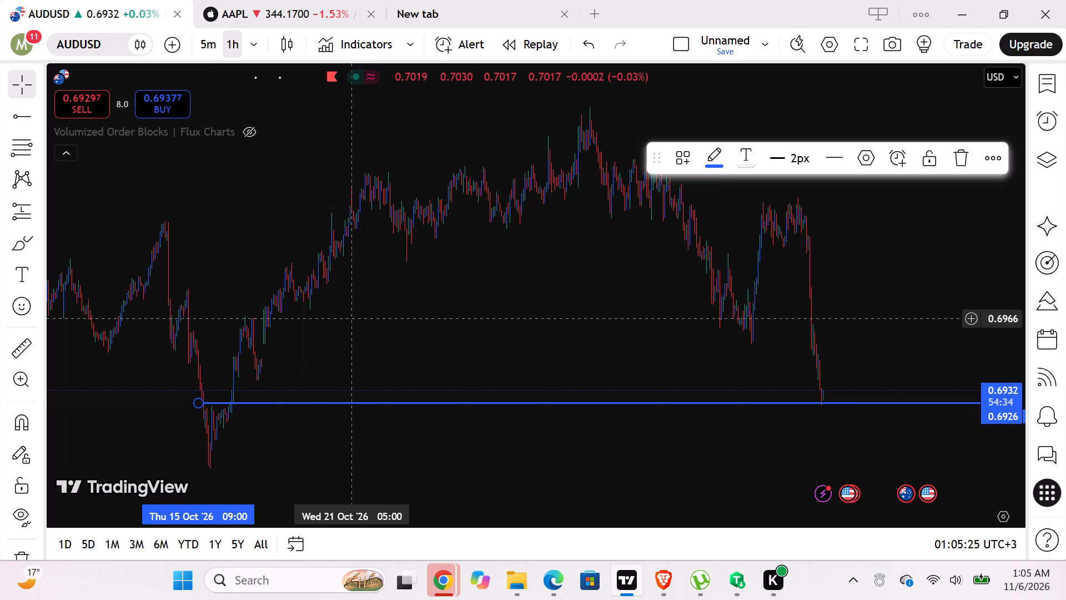
Draw a Fibonacci retracement over the latest AUDUSD drop, from about 0.7026 on 4 Nov down to about 0.6925 on 16 Nov.
scroll(351, 319, left, 6)
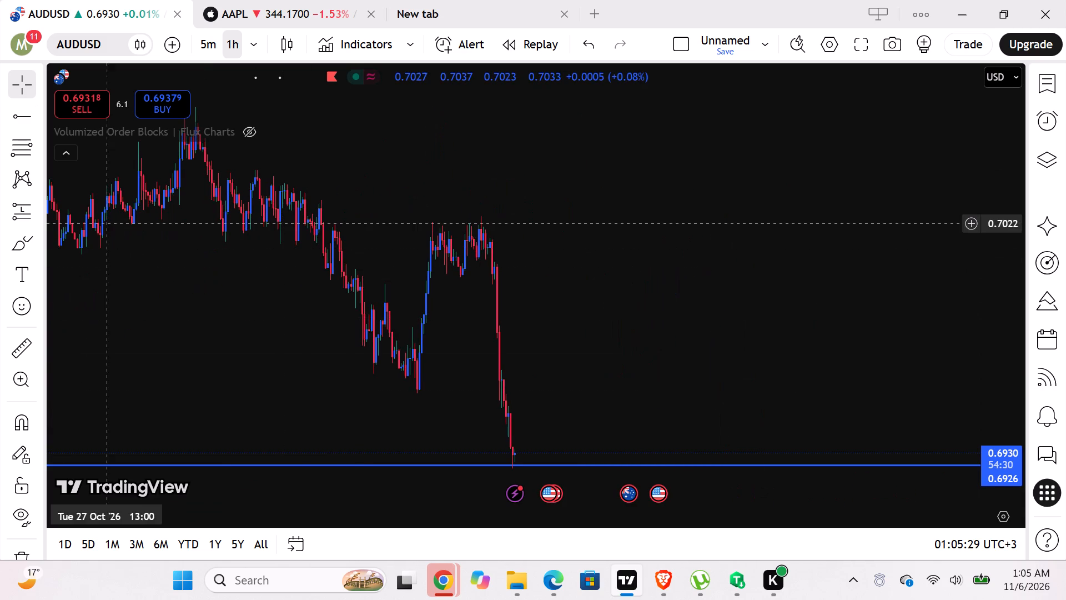
click(14, 137)
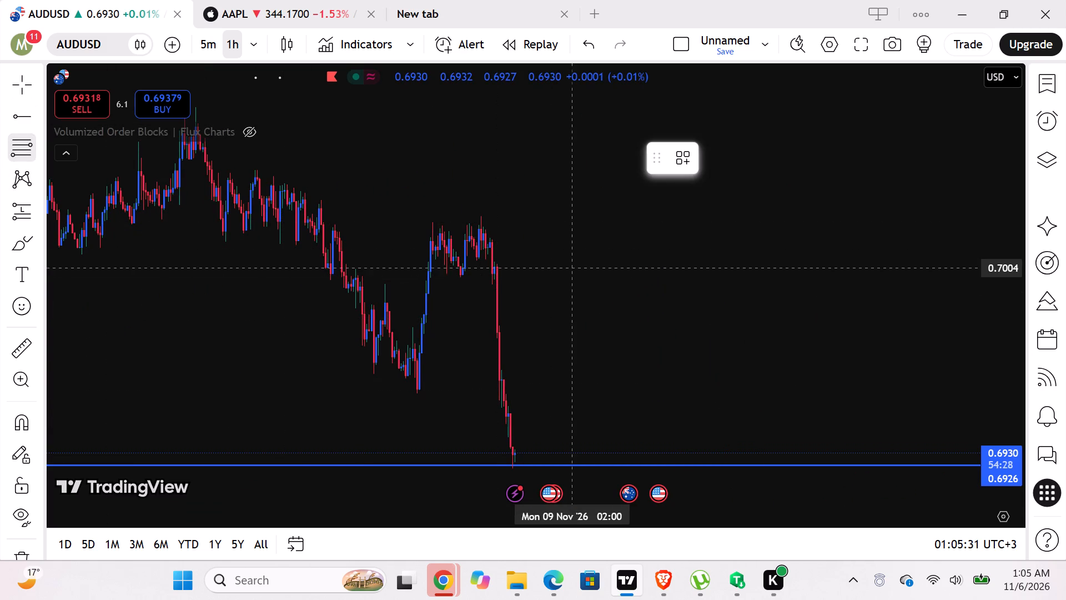
click(425, 213)
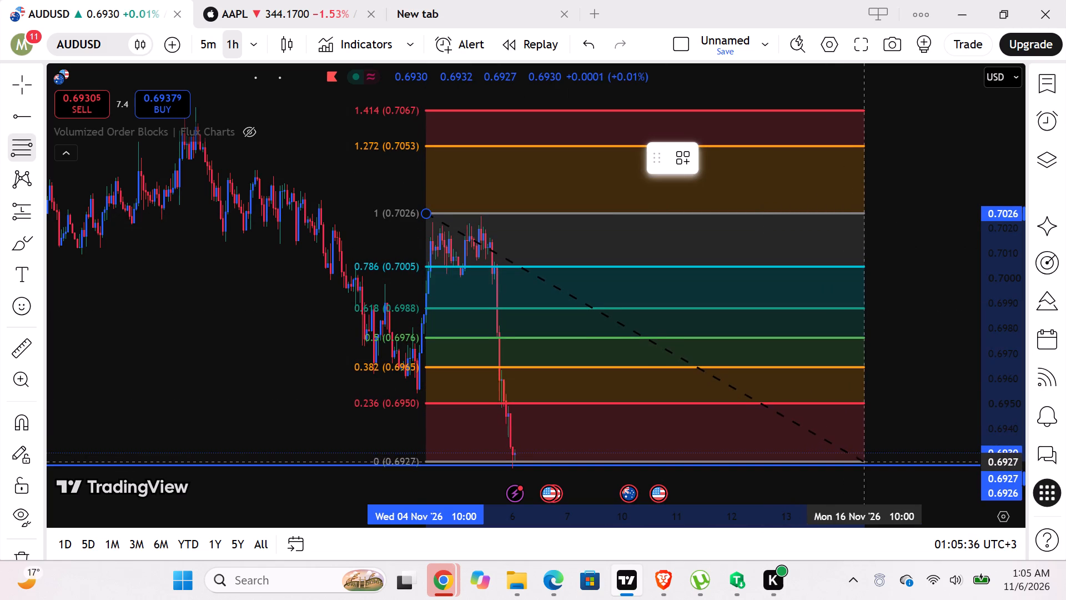
click(862, 466)
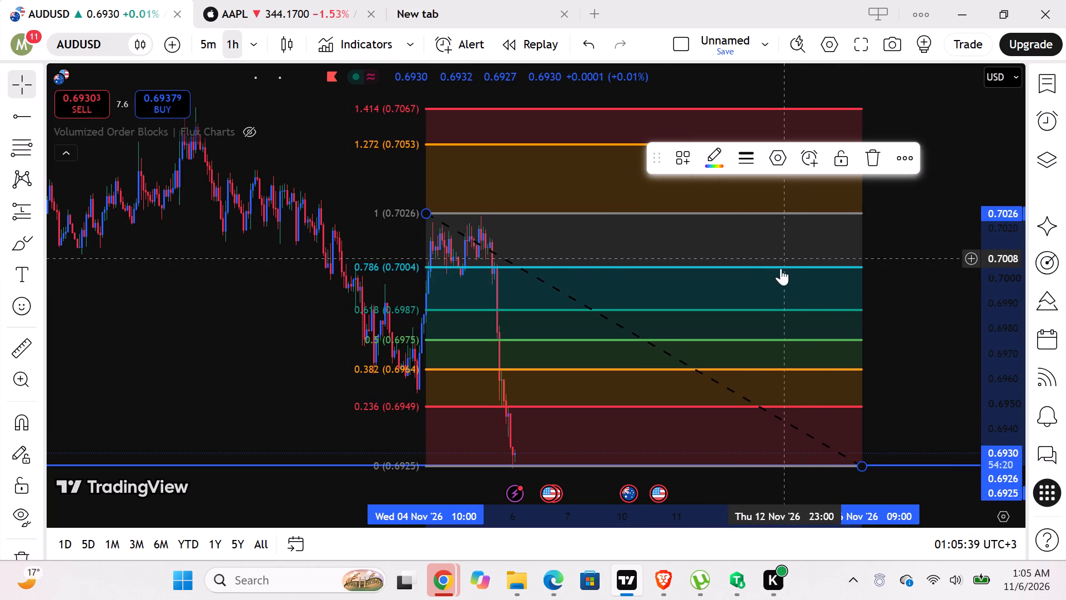
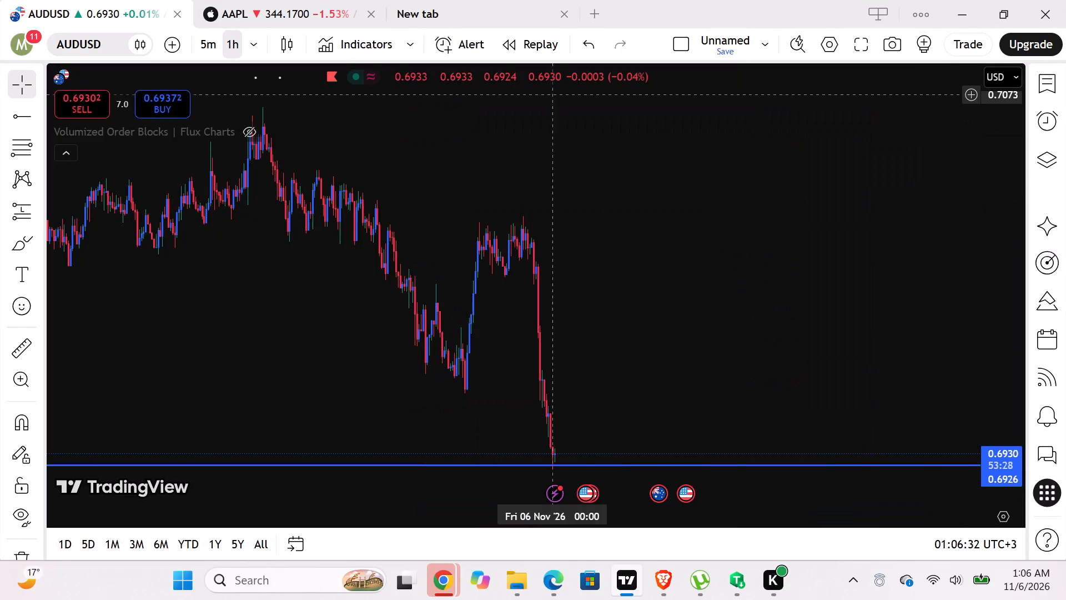
Draw a red horizontal ray on the AUDUSD chart at about 0.6908, starting from 15 Oct '26 18:00.
scroll(501, 380, right, 2)
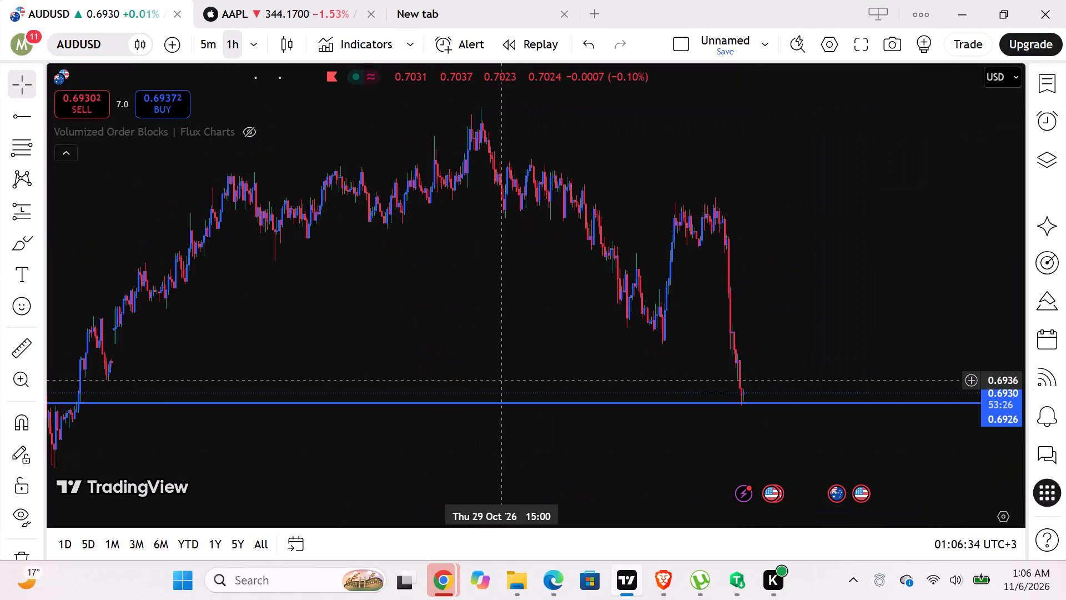
scroll(501, 380, right, 2)
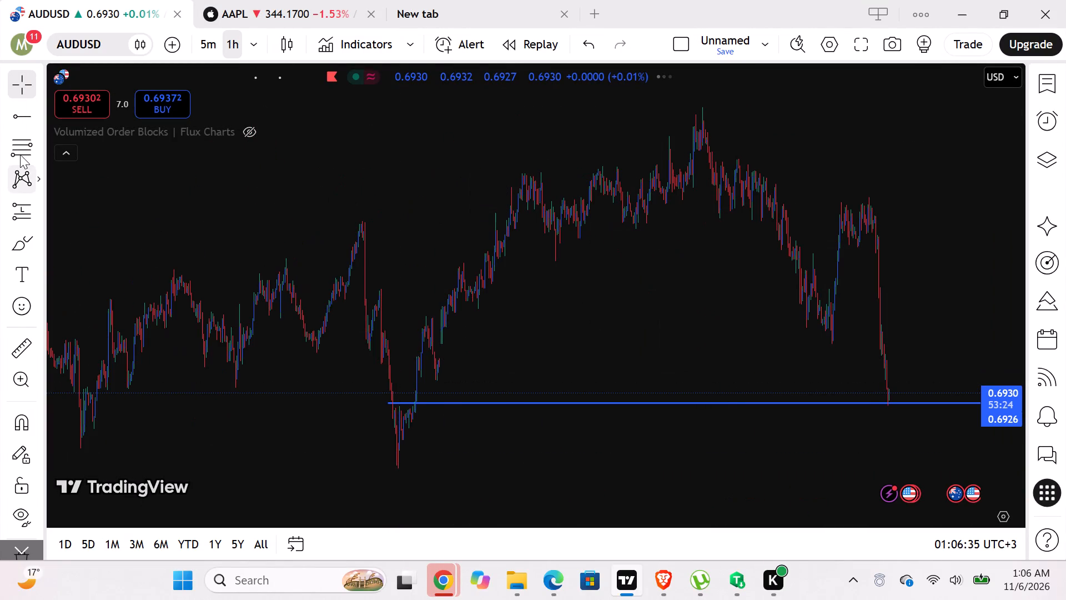
click(12, 111)
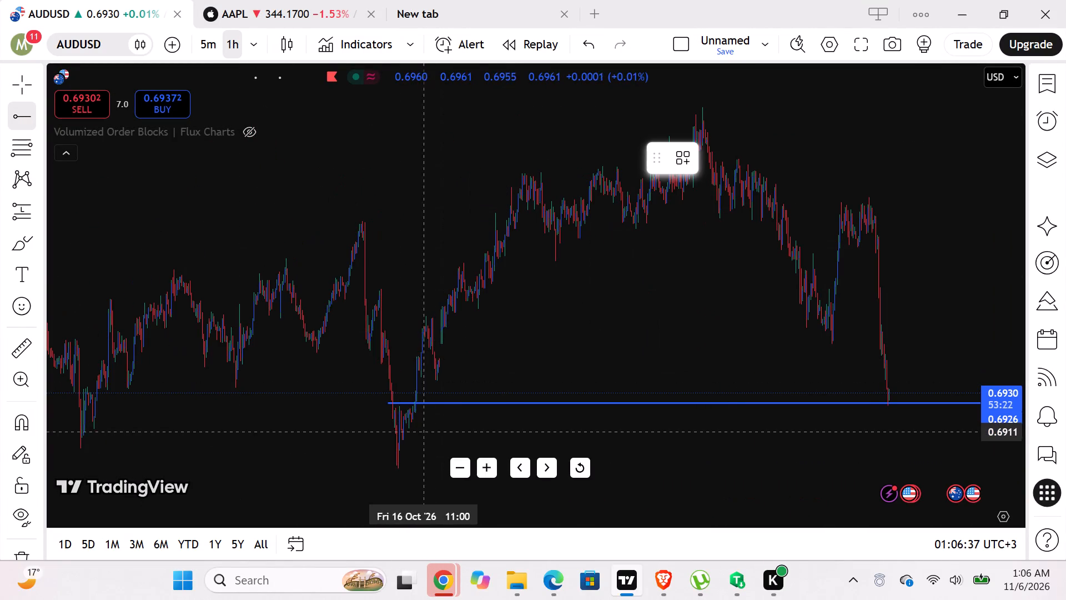
click(252, 133)
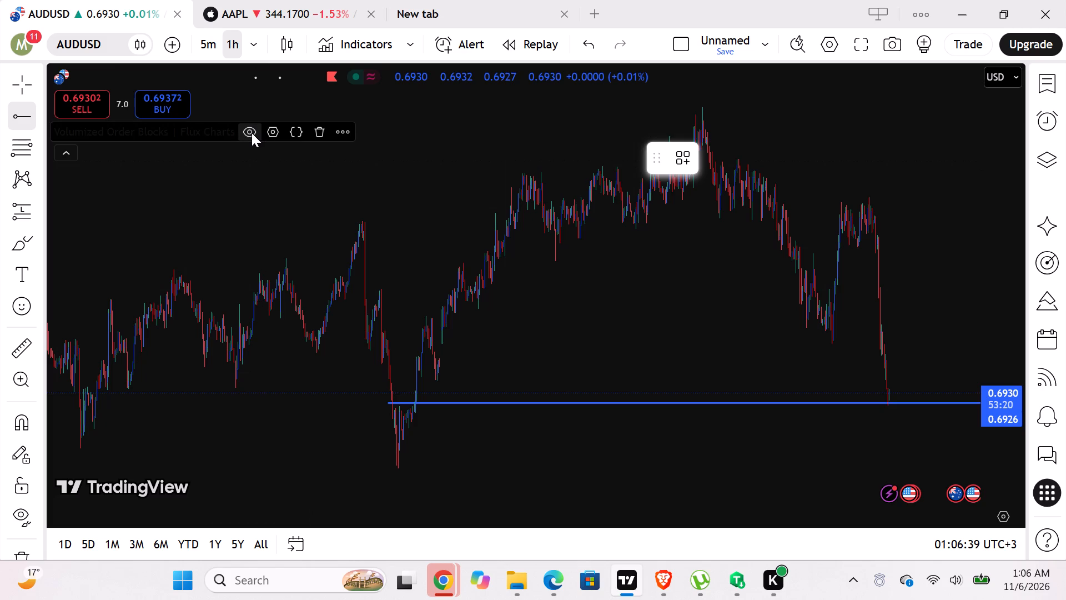
click(252, 133)
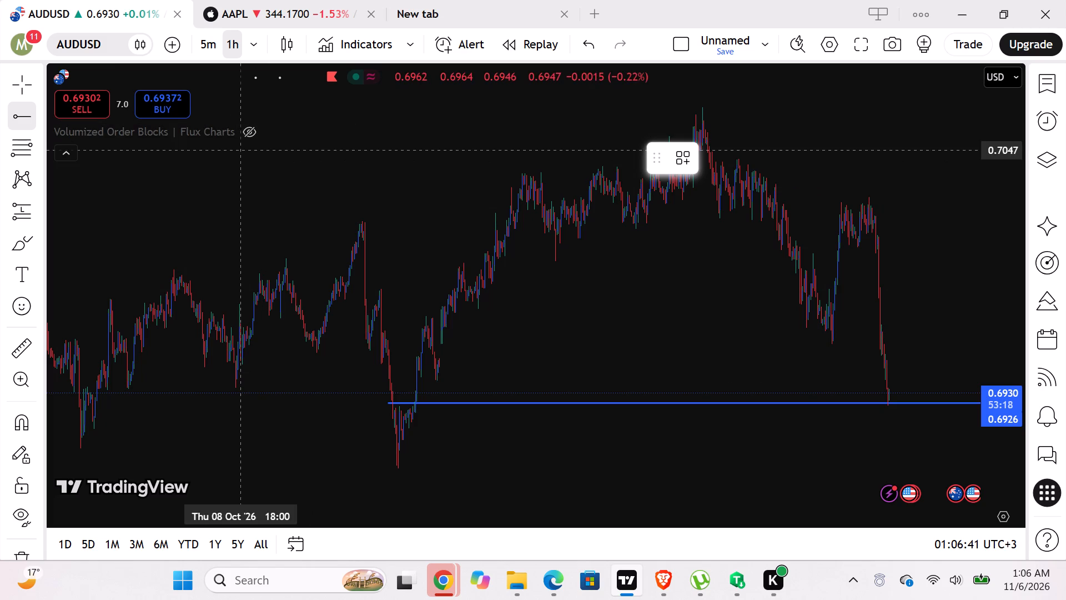
click(401, 438)
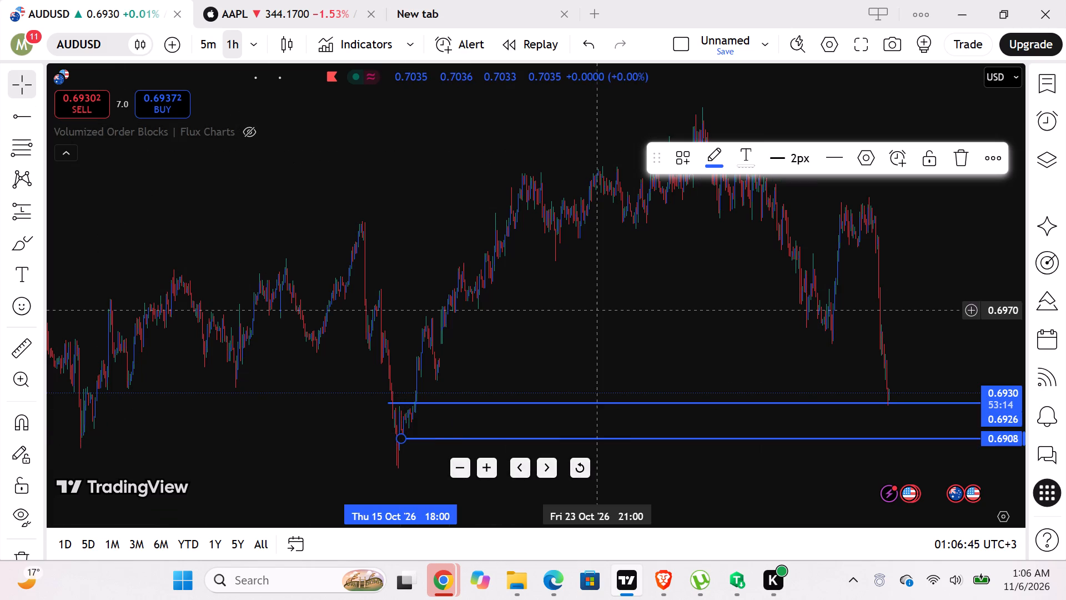
click(711, 149)
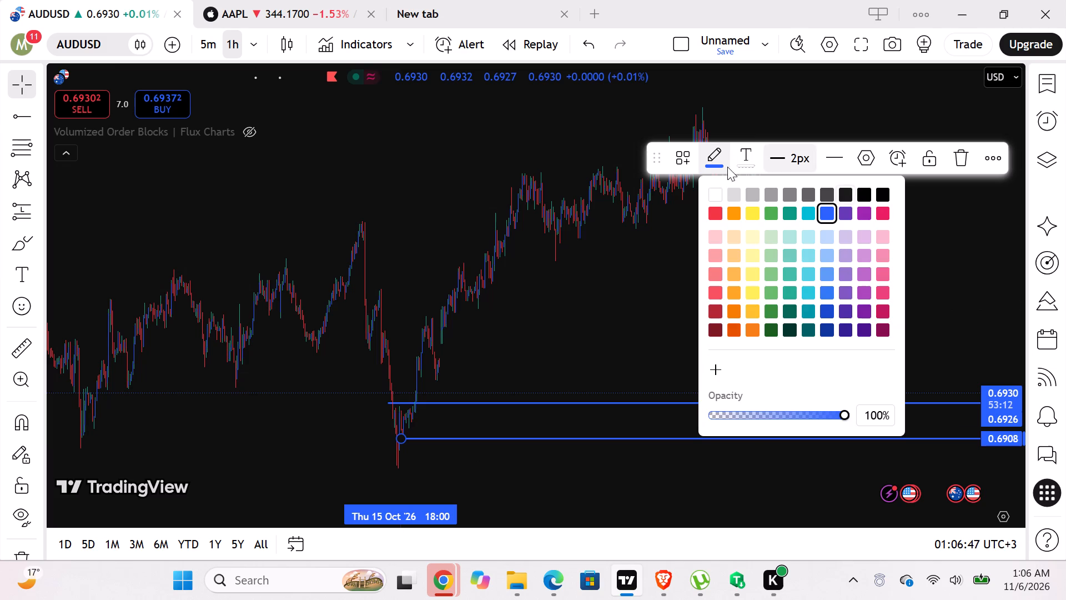
click(713, 212)
click(600, 269)
Draw a blue horizontal ray at about 0.7002, starting from 5 Nov '26 13:00, just above the latest drop.
scroll(600, 269, left, 3)
click(19, 114)
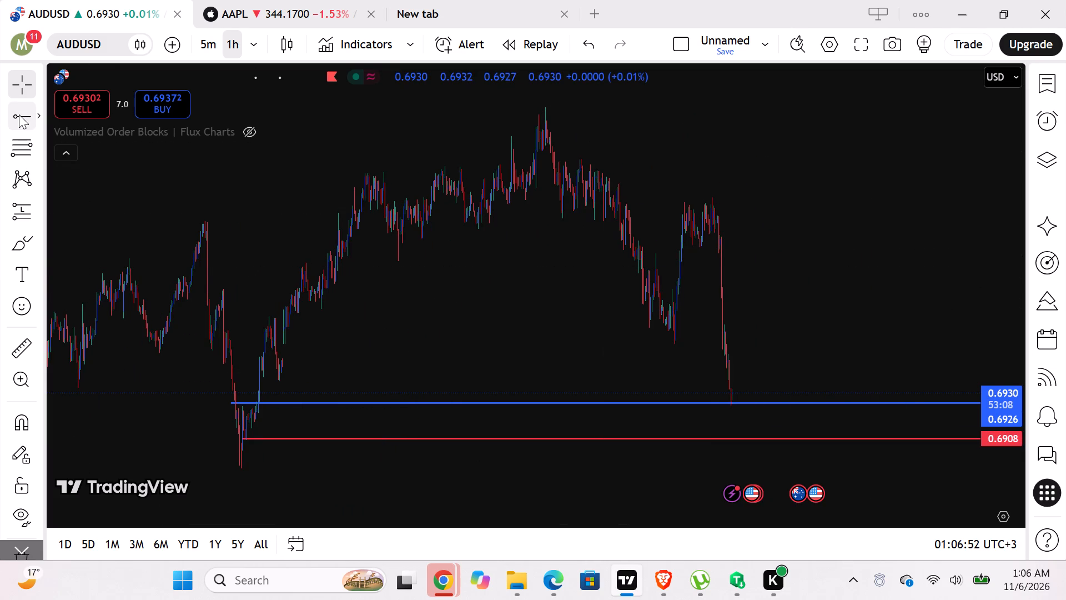
click(716, 246)
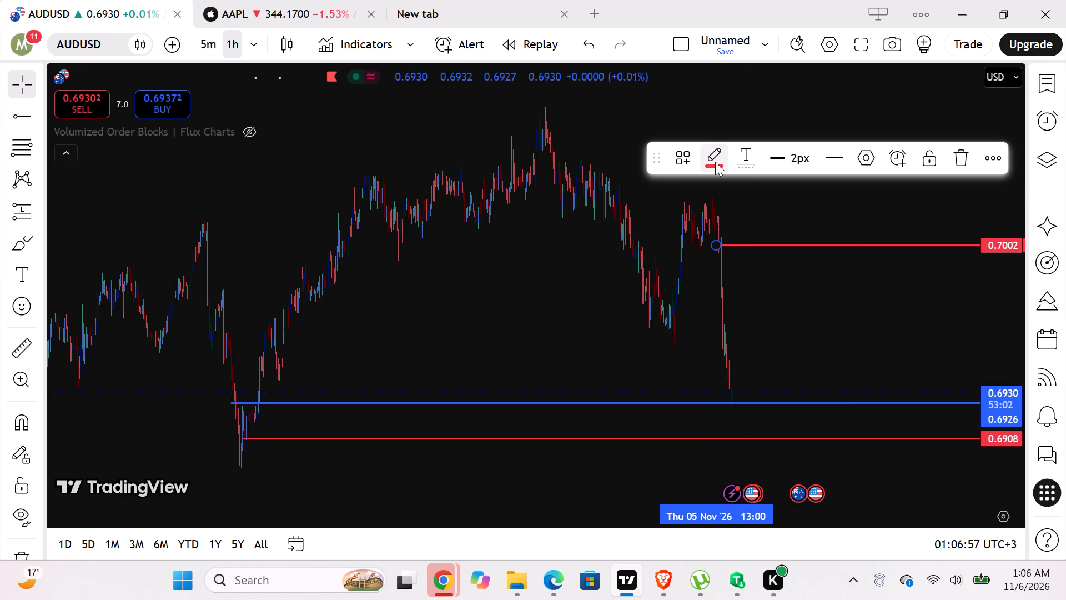
click(715, 161)
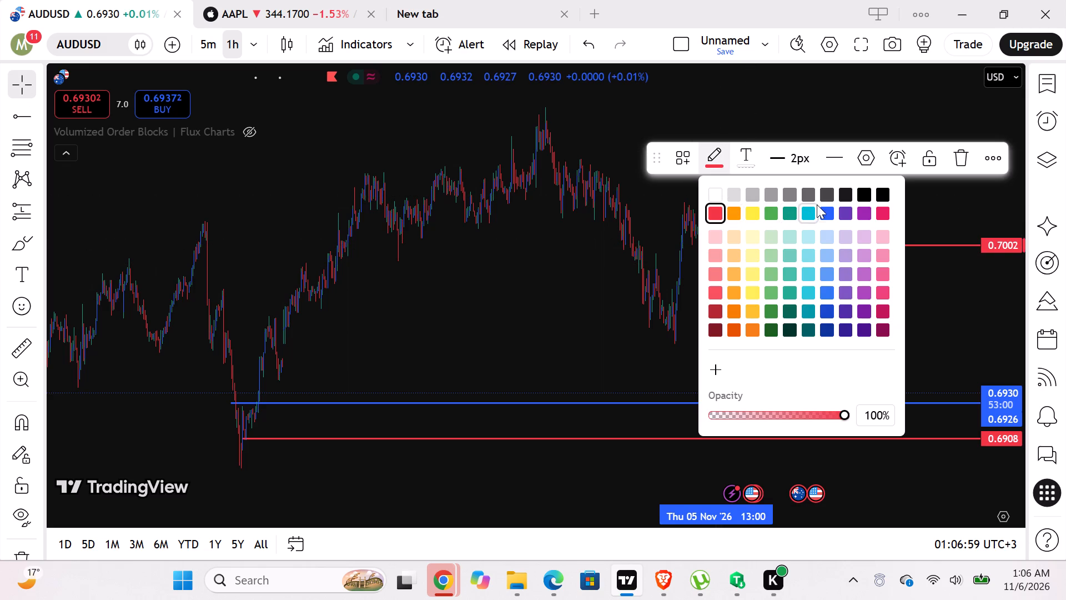
click(822, 207)
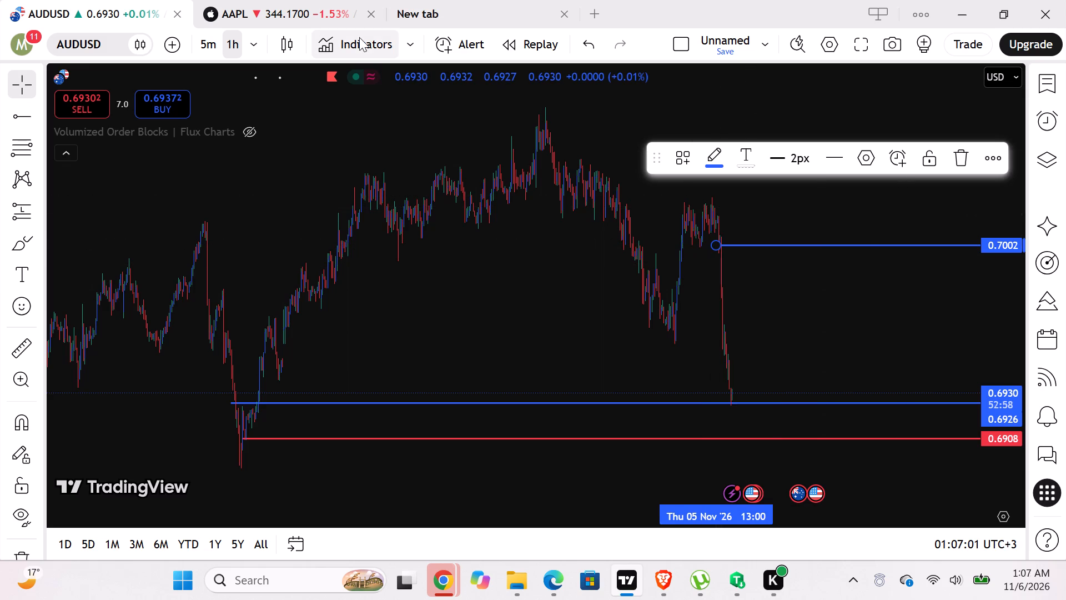
Switch the AUDUSD chart to the 15-minute timeframe.
click(256, 39)
scroll(300, 345, down, 1)
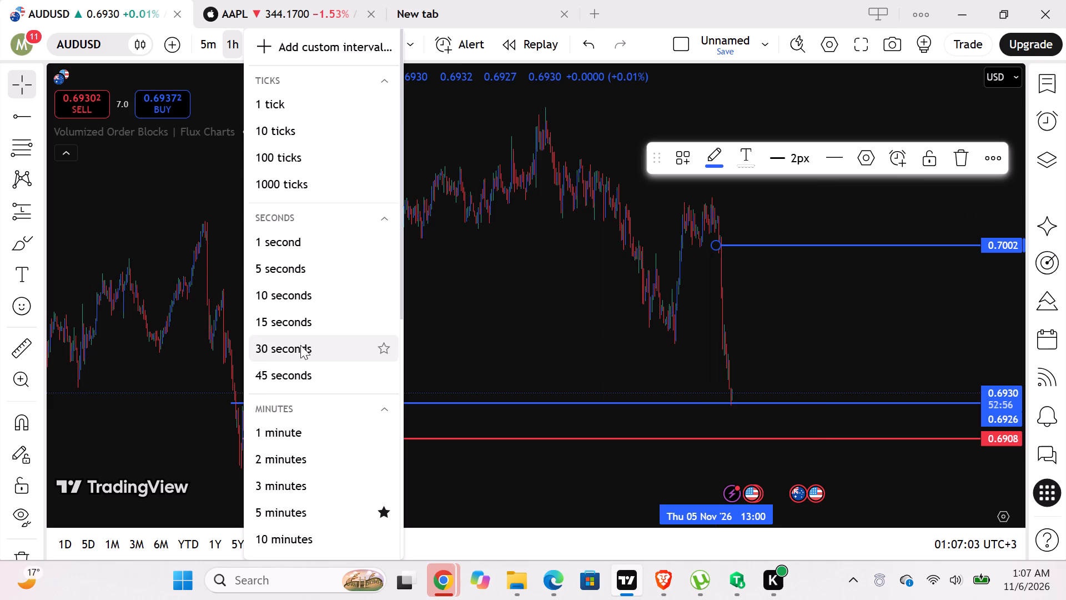
scroll(300, 345, down, 1)
click(304, 386)
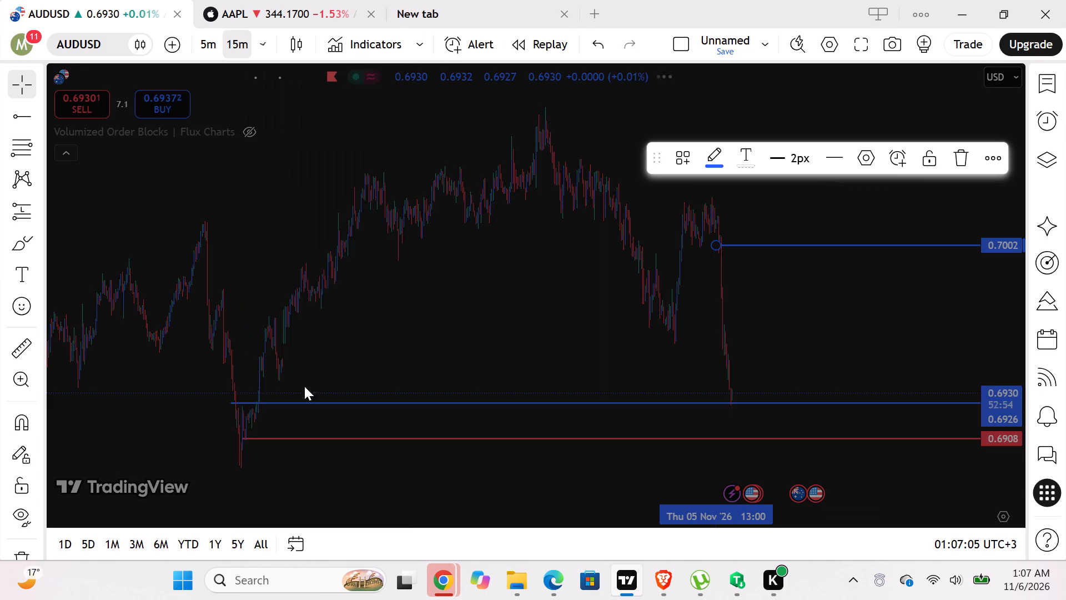
Draw a rectangle between the two blue rays, from about 0.6926 at 6 Nov '26 03:00 to about 0.7002 at 13:15.
scroll(580, 318, left, 1)
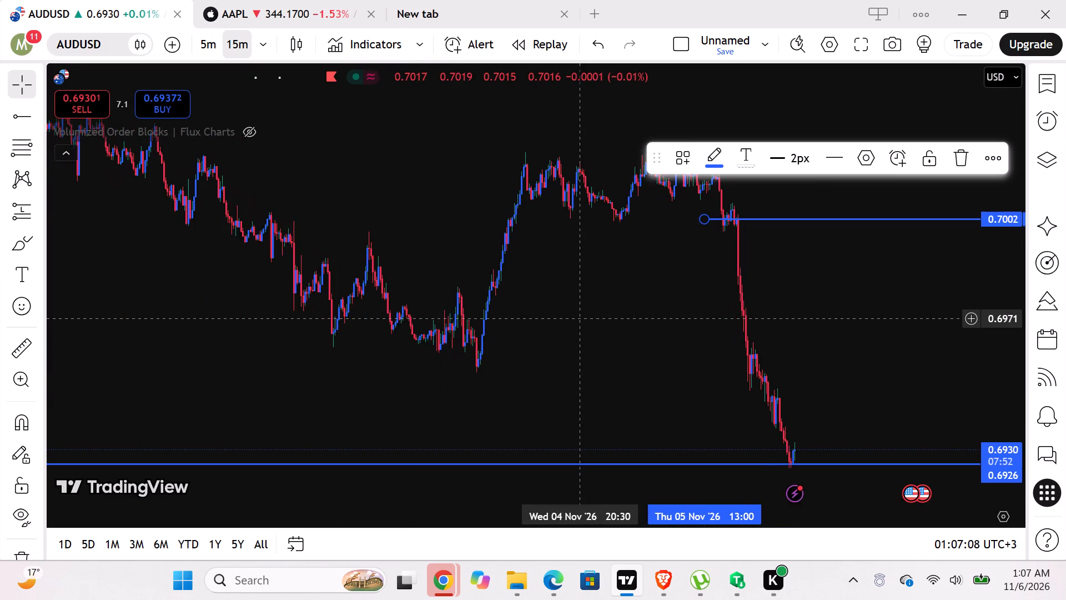
scroll(580, 318, left, 2)
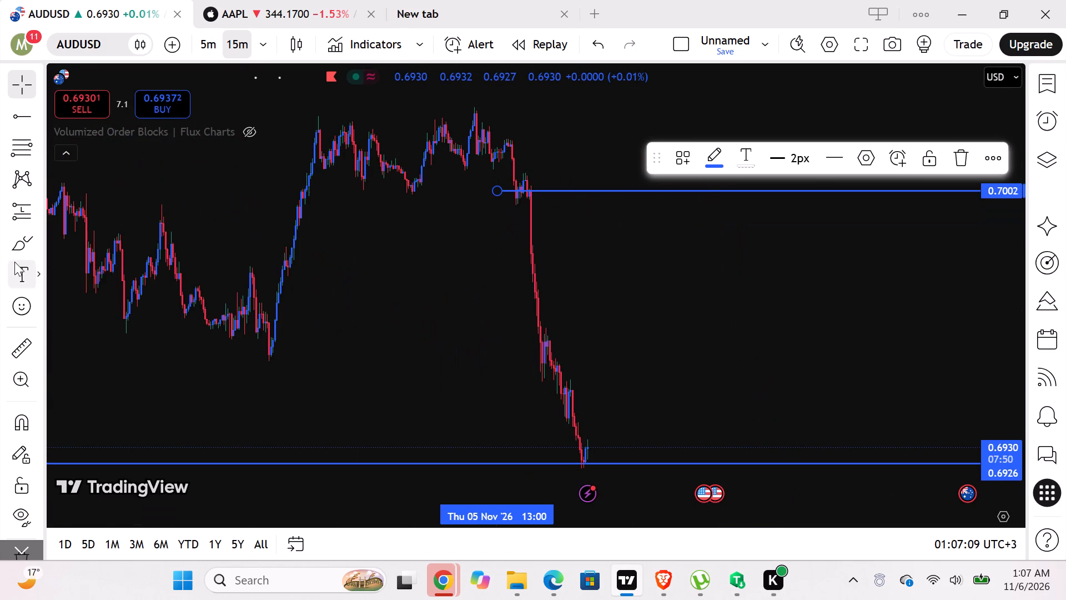
double_click(19, 239)
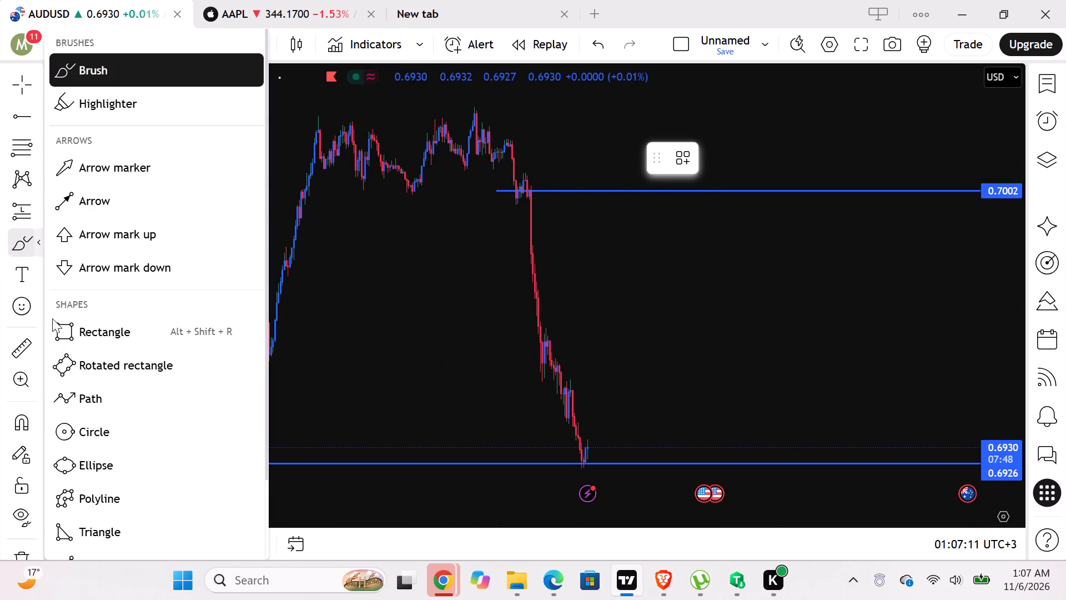
click(60, 325)
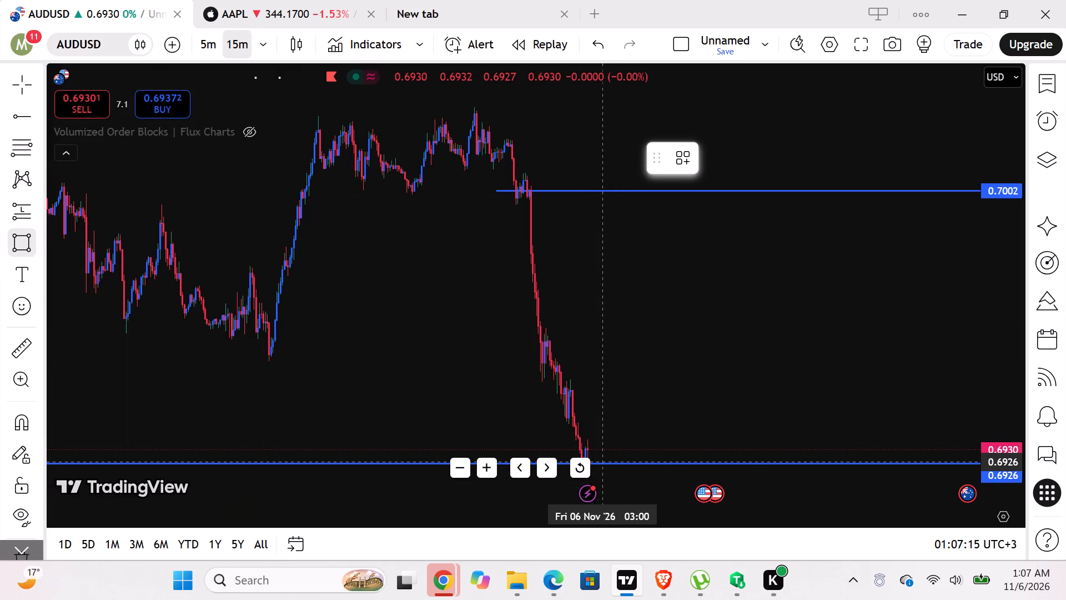
click(602, 462)
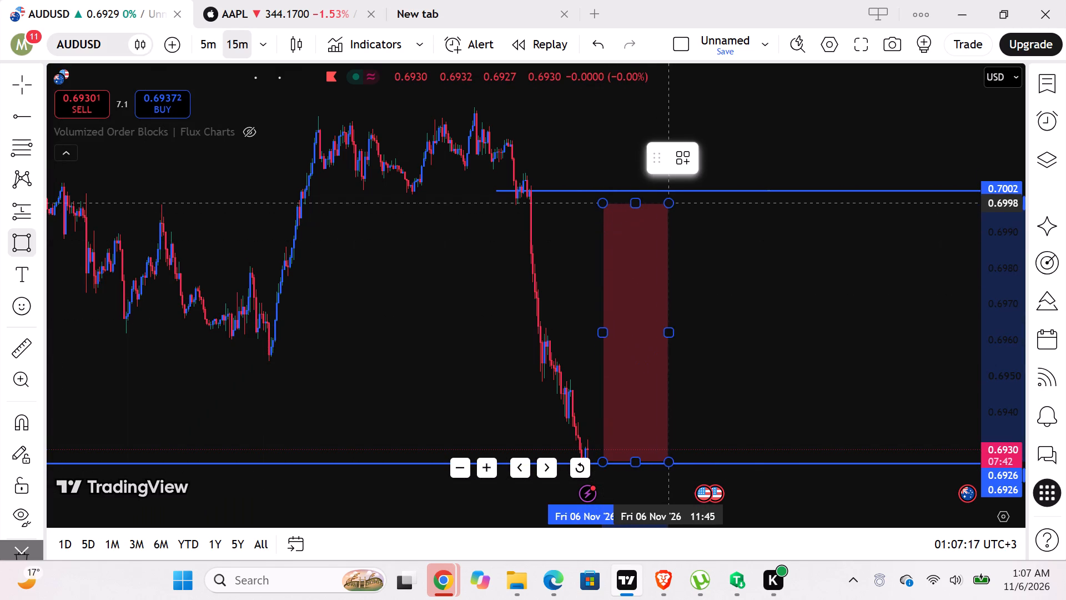
click(680, 191)
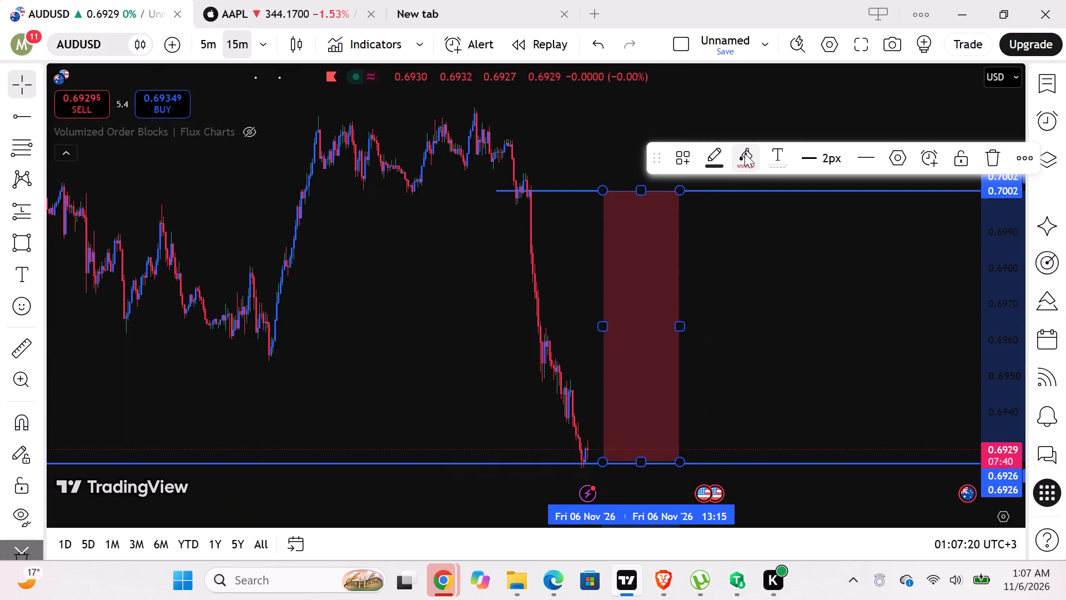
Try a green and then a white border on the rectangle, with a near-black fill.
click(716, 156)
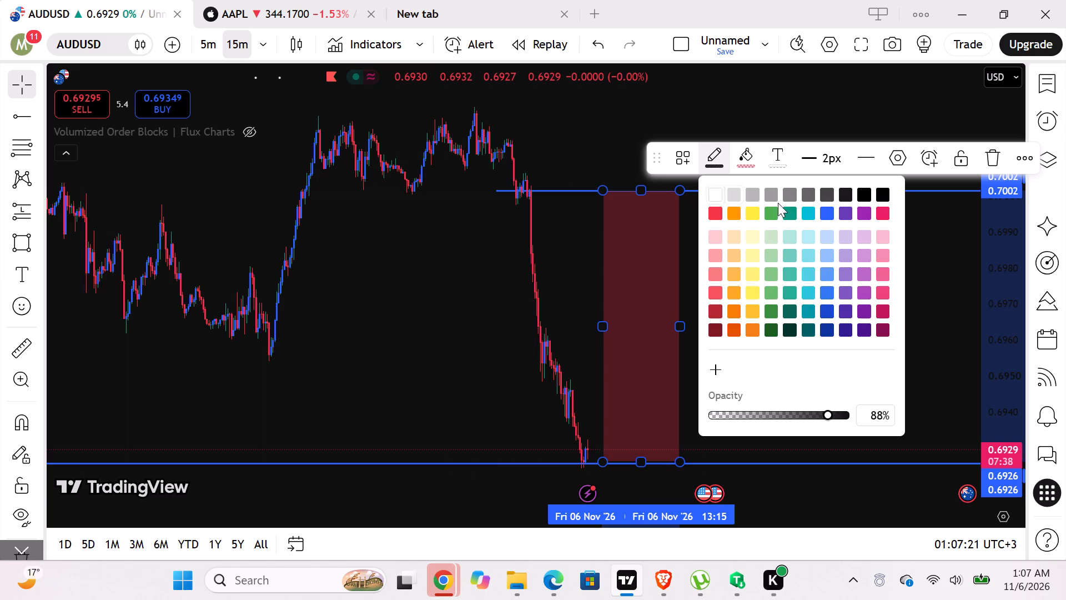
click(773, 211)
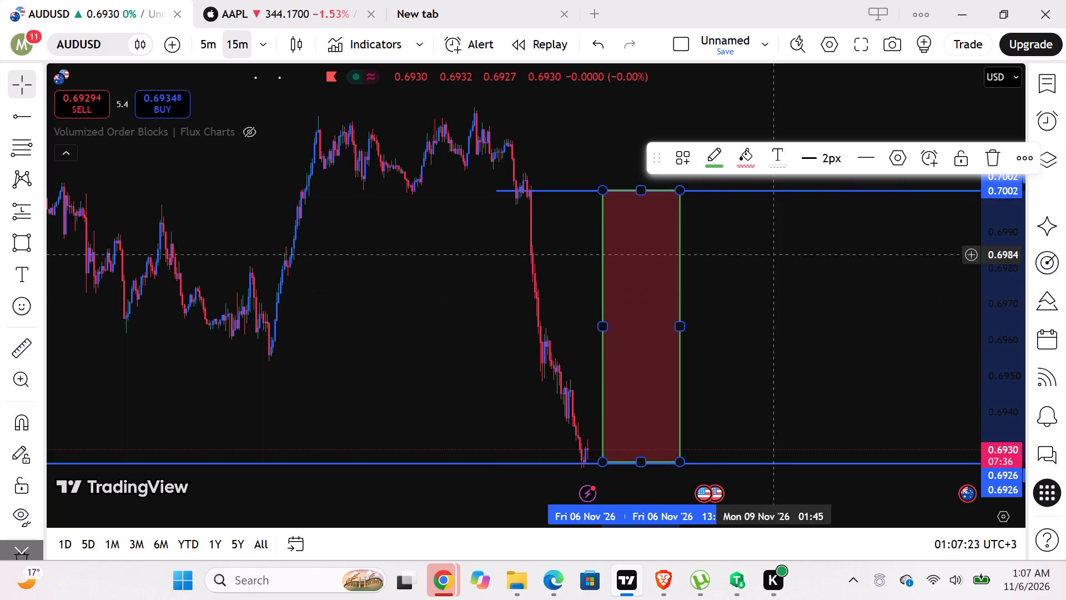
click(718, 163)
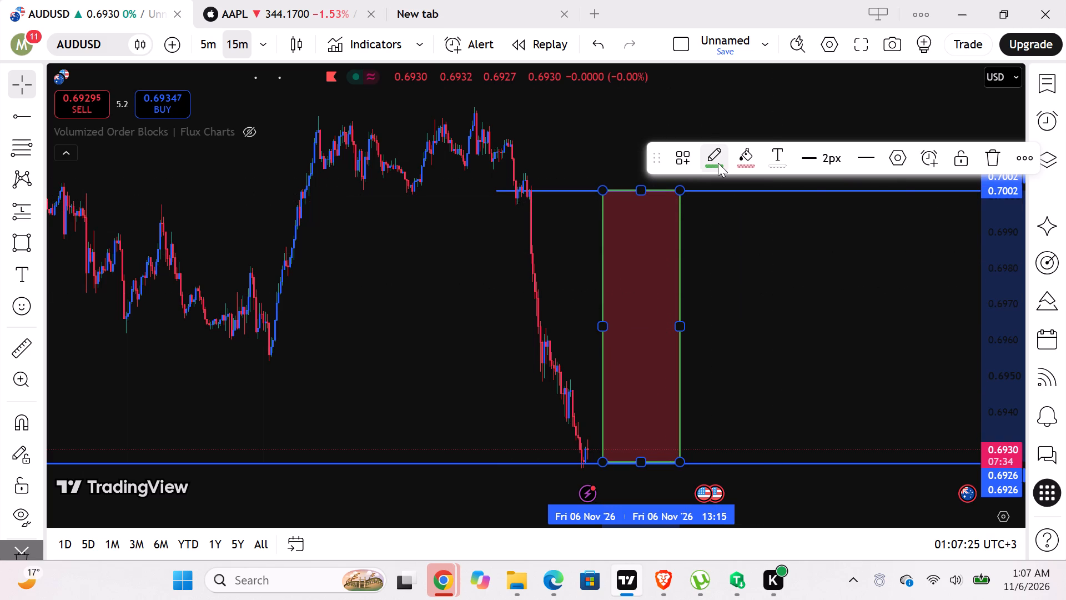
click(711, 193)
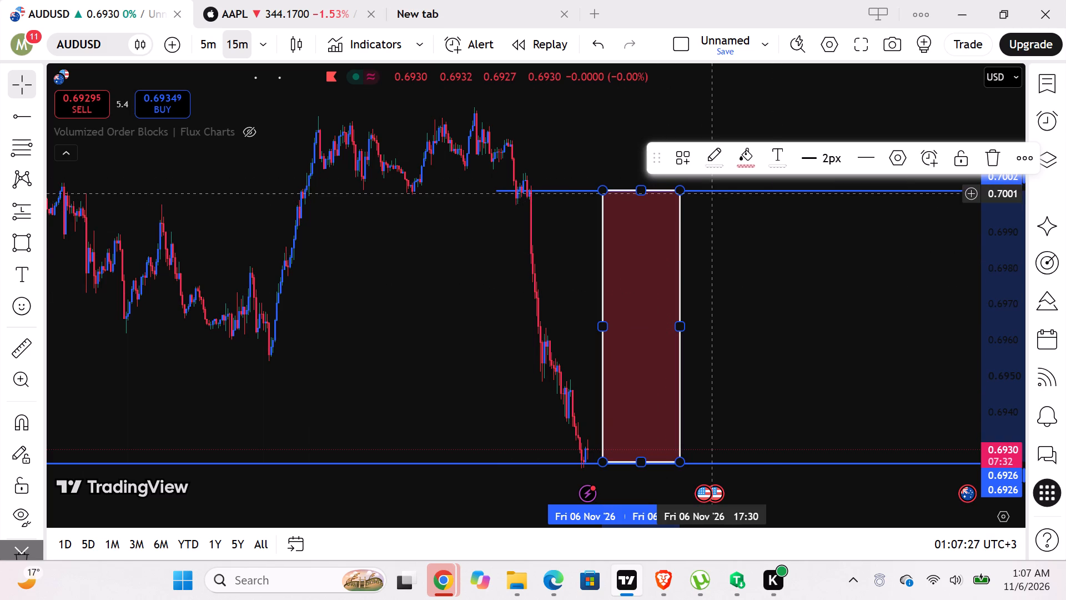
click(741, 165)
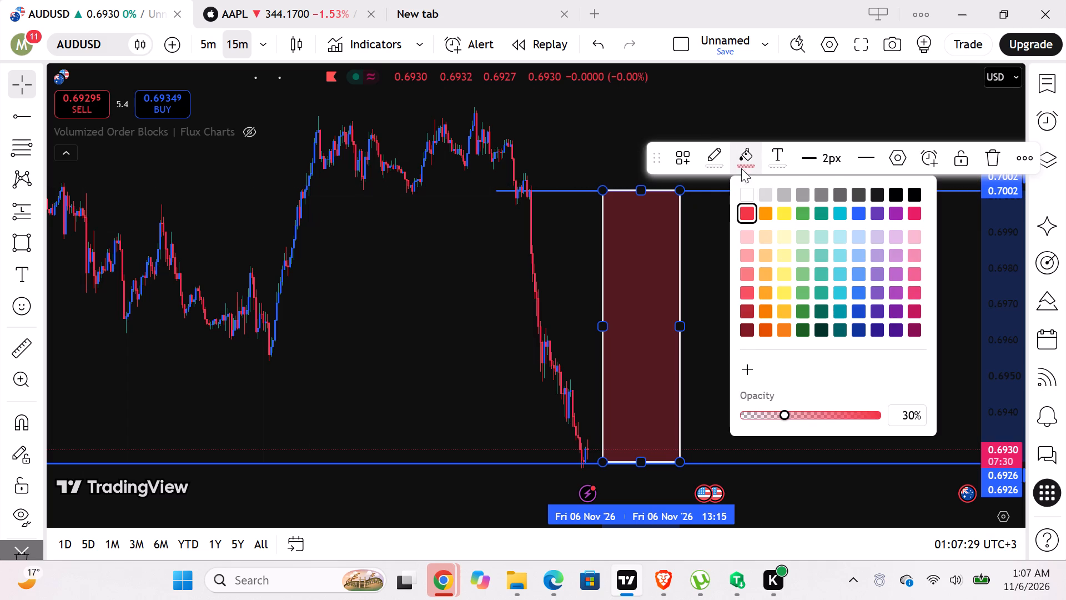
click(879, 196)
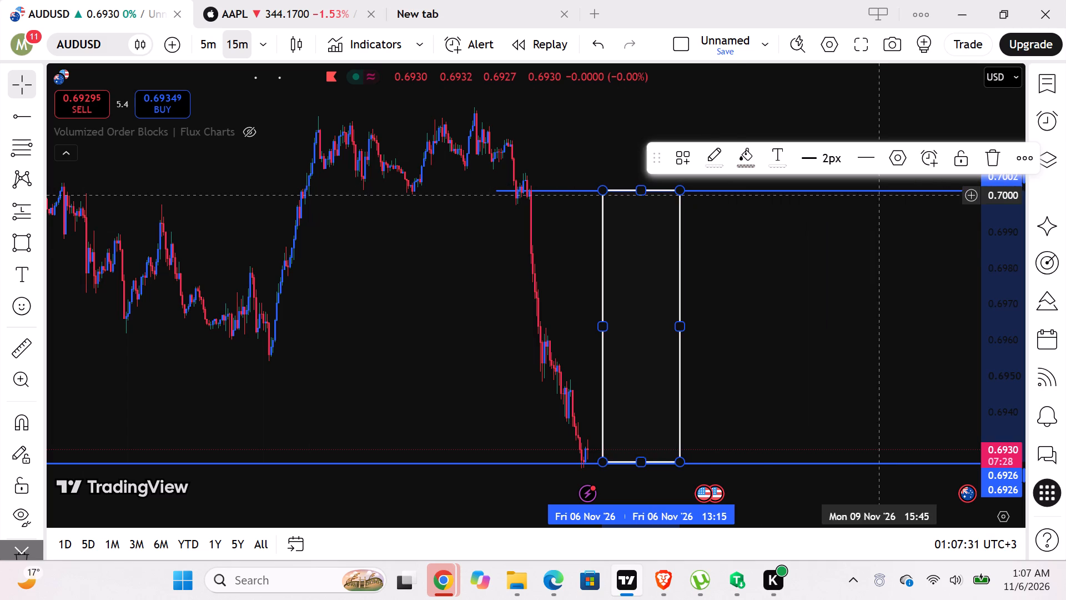
Set the rectangle's border to near-black and its fill to green.
click(682, 204)
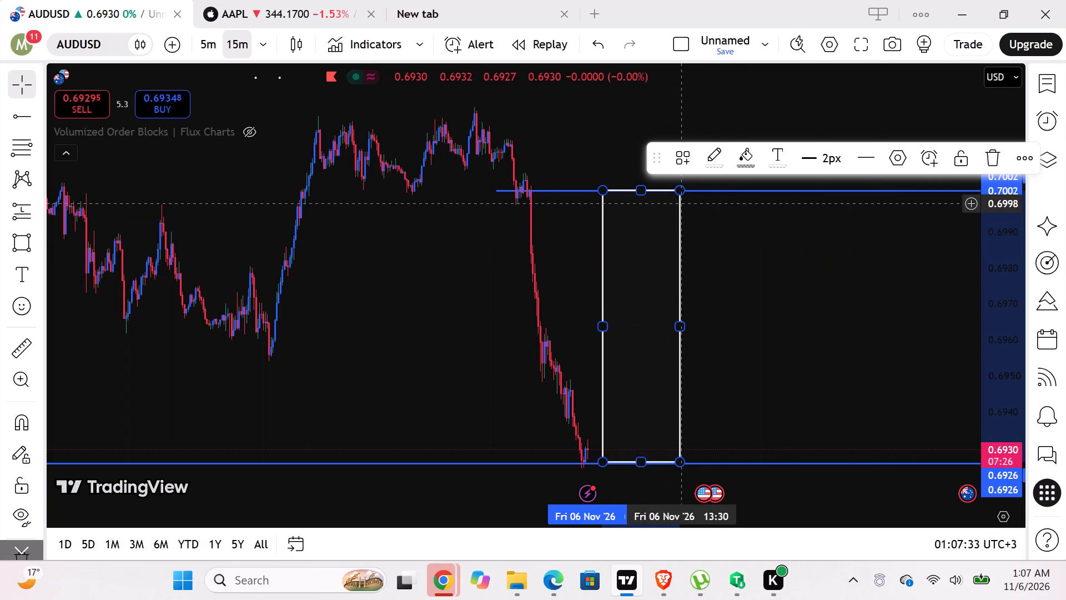
click(677, 187)
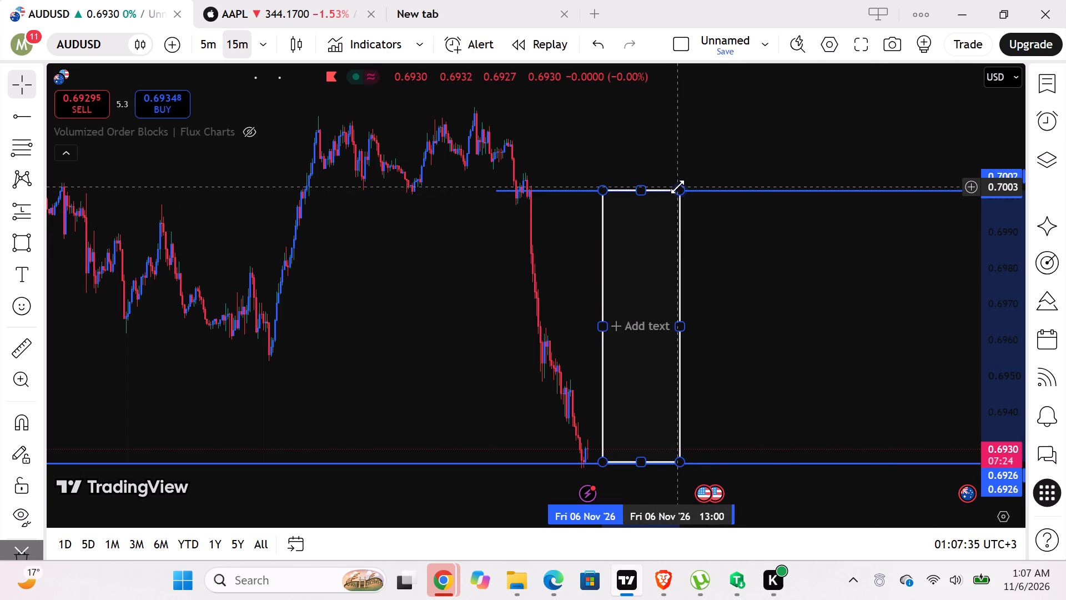
click(709, 154)
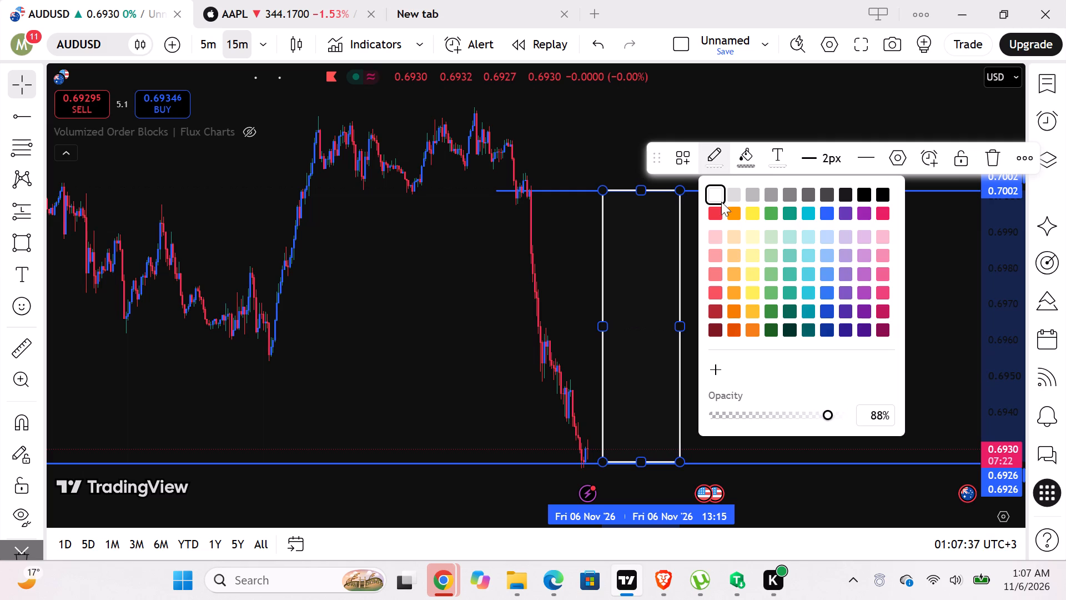
click(837, 192)
click(682, 201)
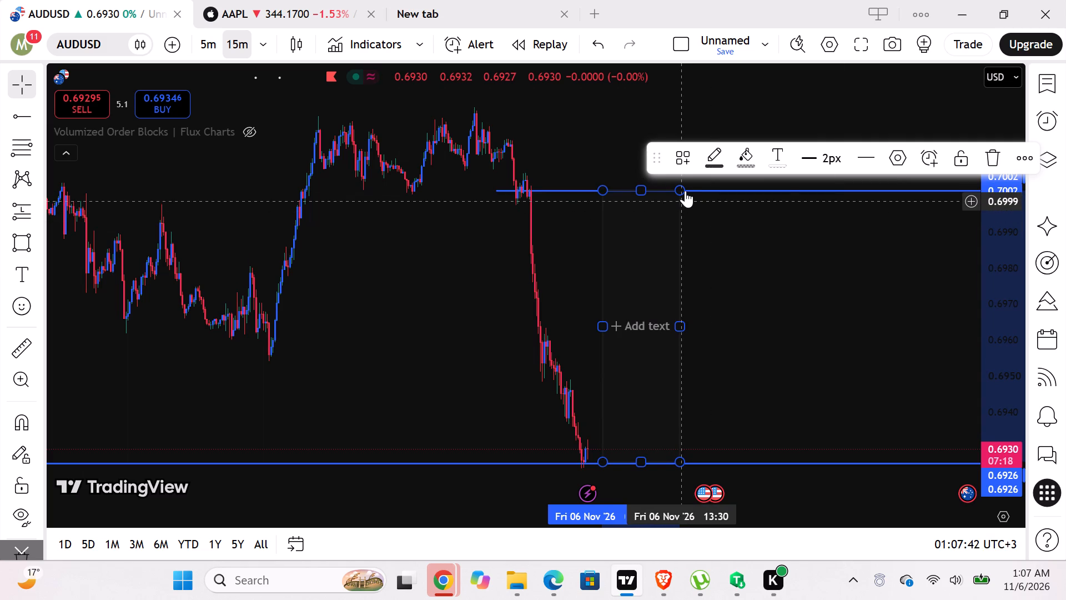
click(747, 147)
click(802, 213)
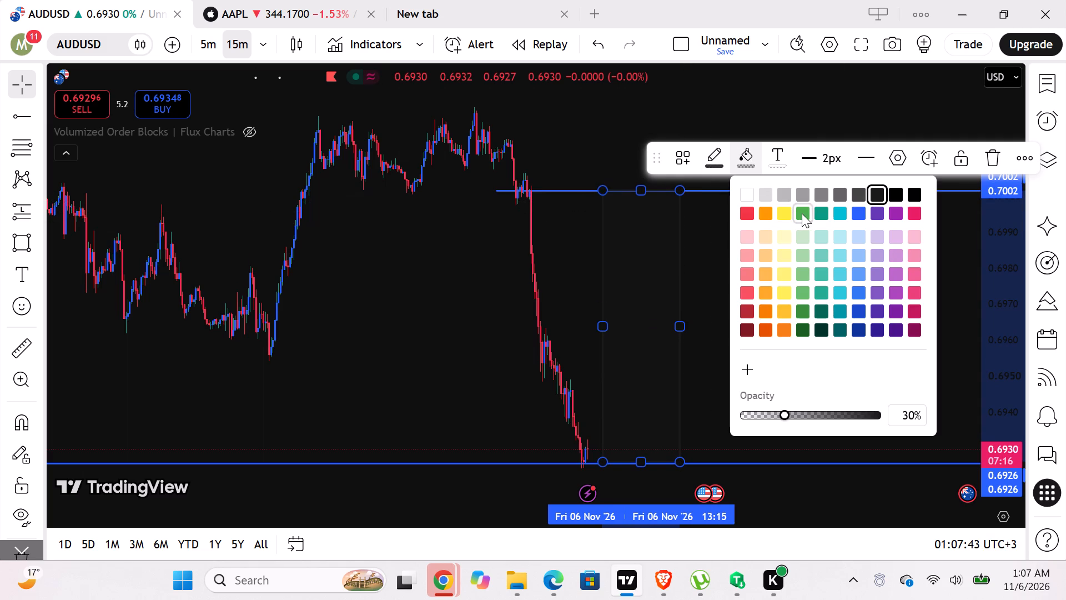
click(798, 278)
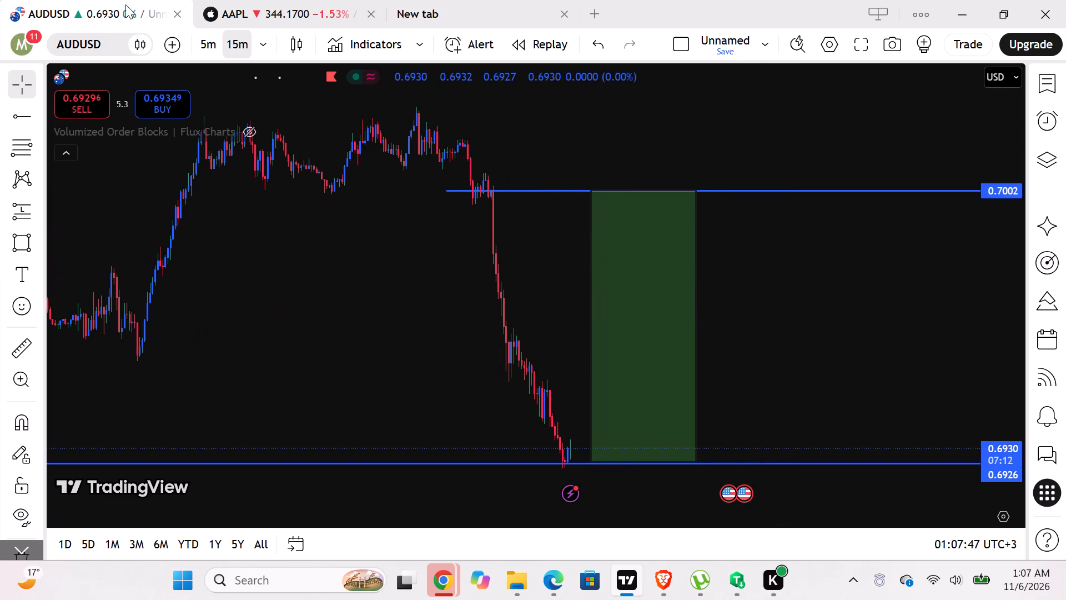
Change the chart symbol to BTCUSD.
click(93, 36)
key(BackSpace)
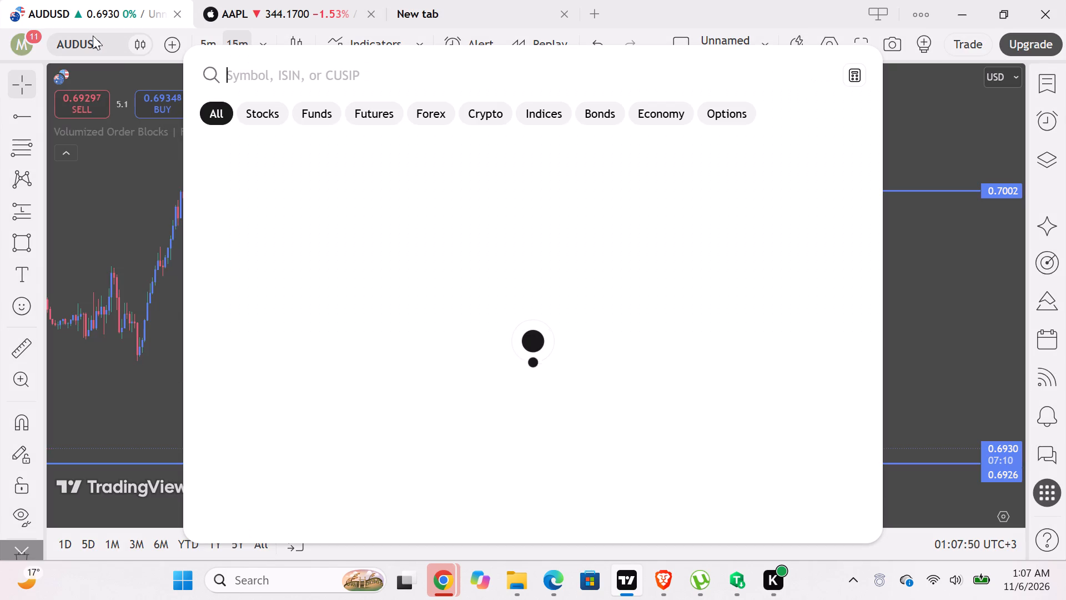
click(337, 217)
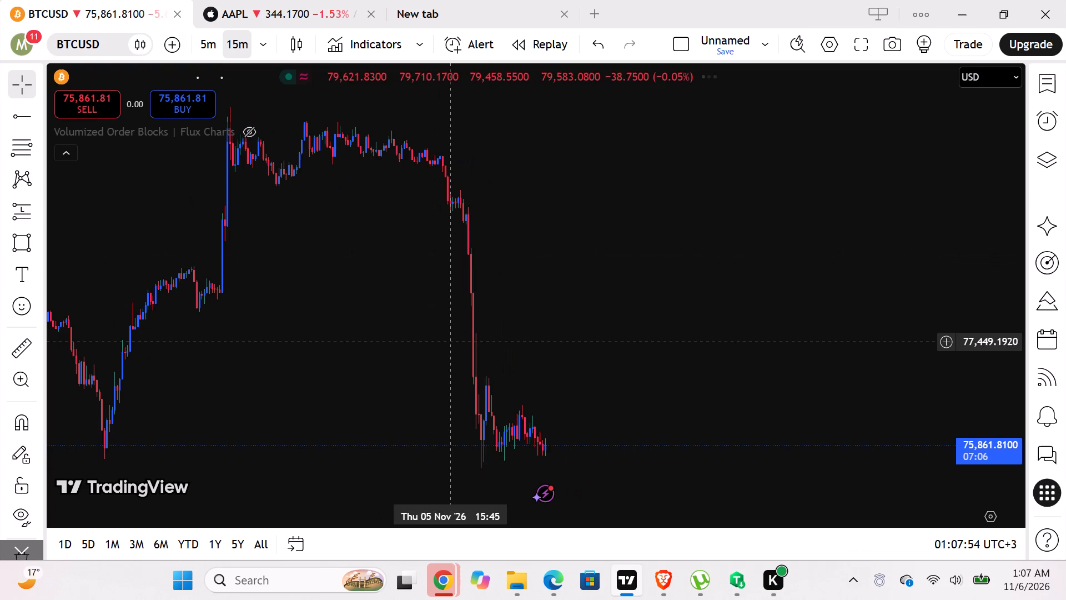
Switch to TikTok in the Brave browser and move on to the following video.
click(969, 0)
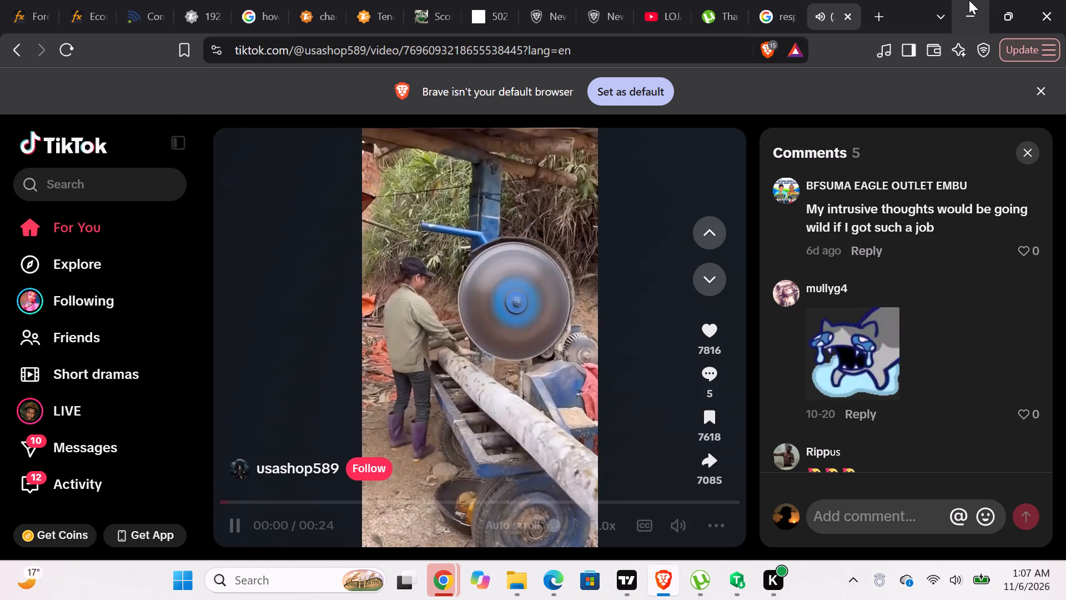
key(Down)
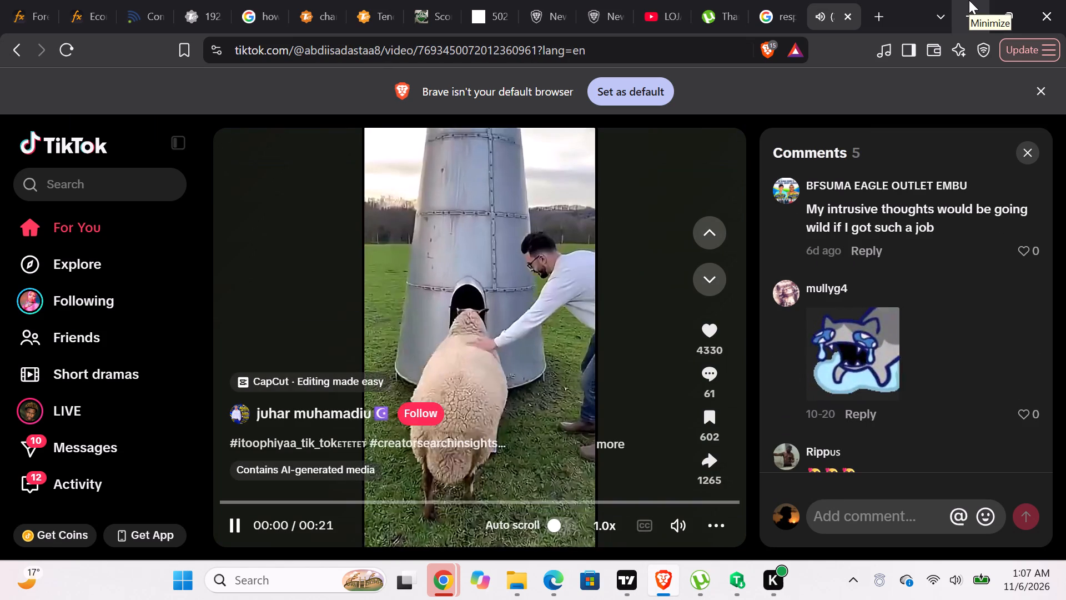